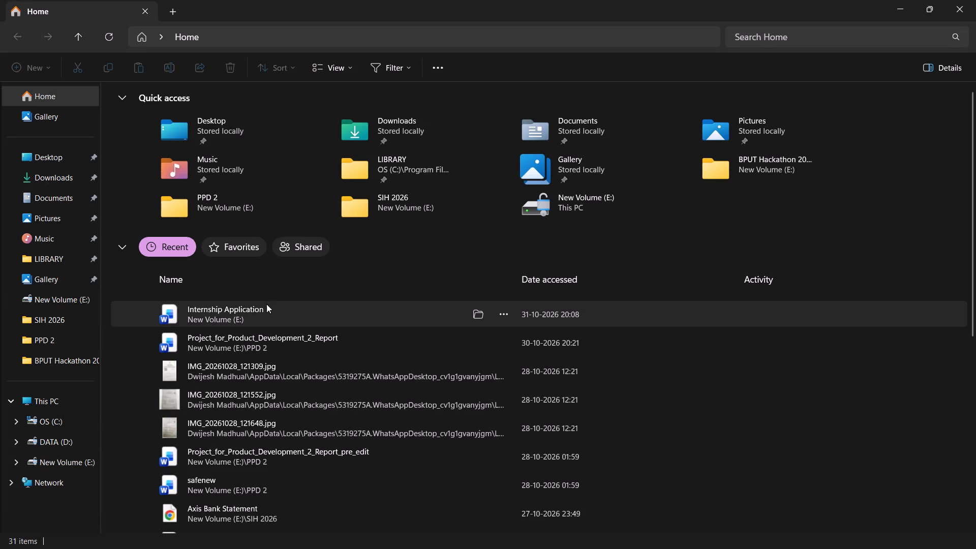
{"action": "double_click", "coordinate": [192, 319]}
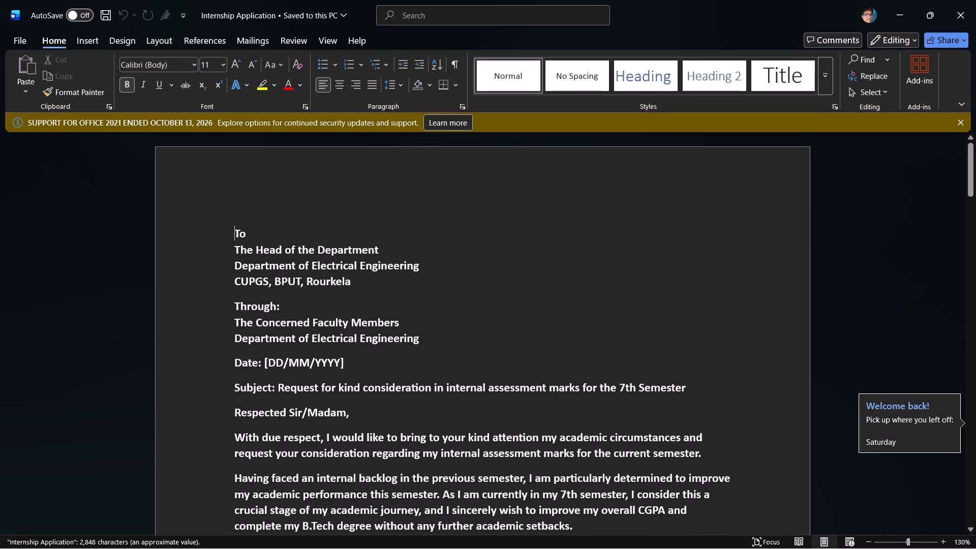
{"action": "left_click", "coordinate": [975, 0]}
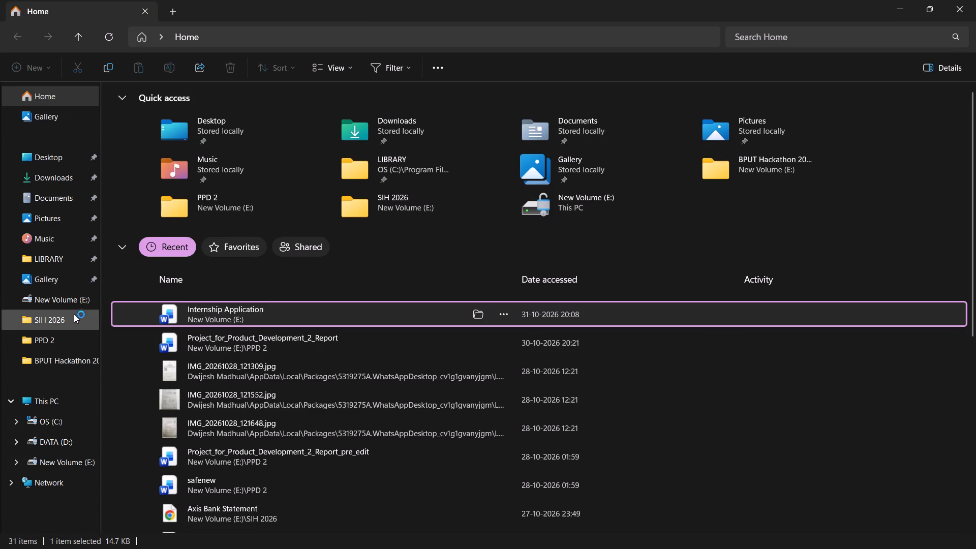
Create a new folder named TPCODL on New Volume (E:).
{"action": "left_click", "coordinate": [71, 300]}
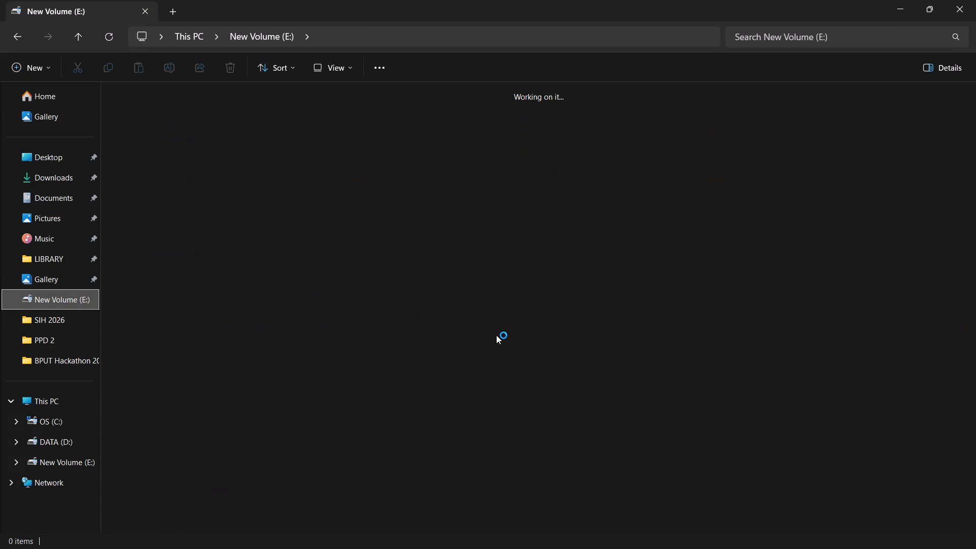
{"action": "scroll", "coordinate": [496, 335], "scroll_direction": "down", "scroll_amount": 4}
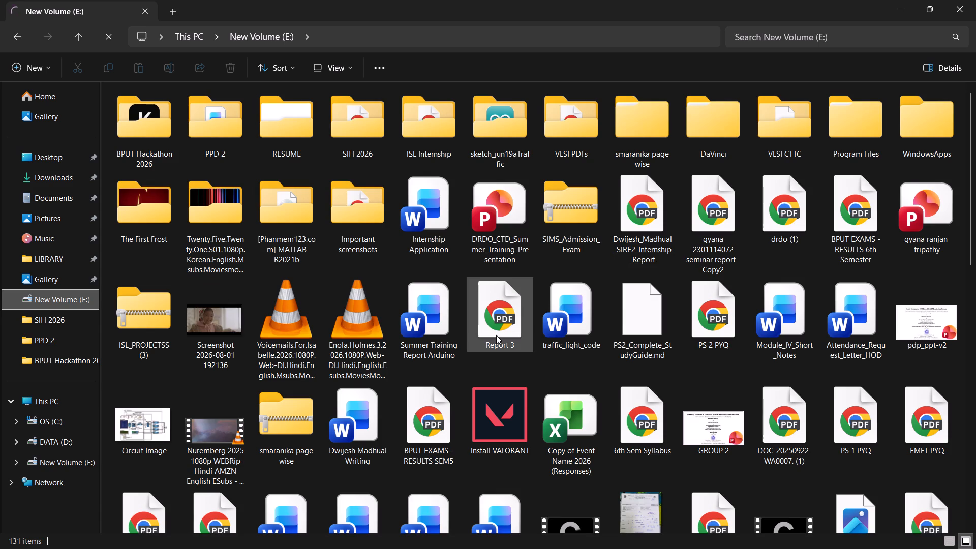
{"action": "scroll", "coordinate": [496, 335], "scroll_direction": "down", "scroll_amount": 15}
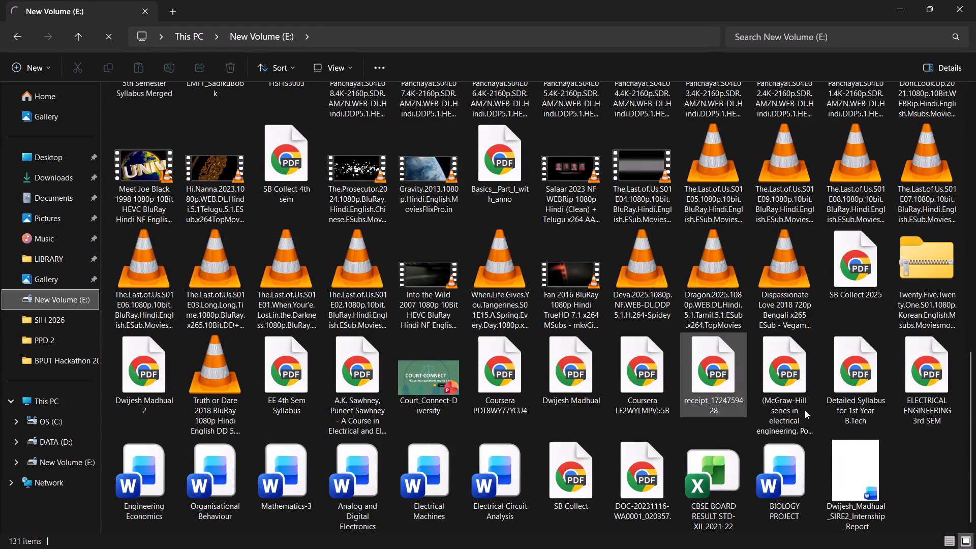
{"action": "right_click", "coordinate": [924, 475]}
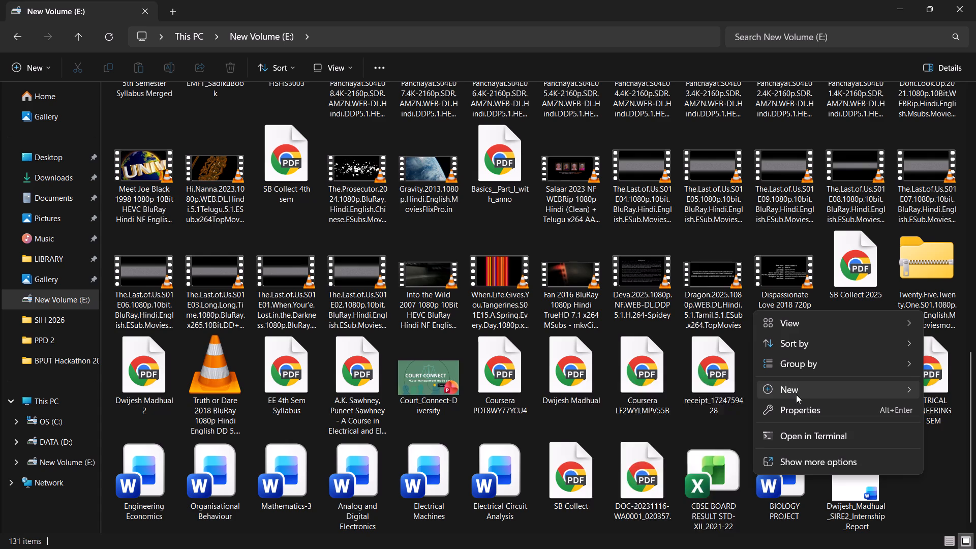
{"action": "left_click", "coordinate": [710, 396]}
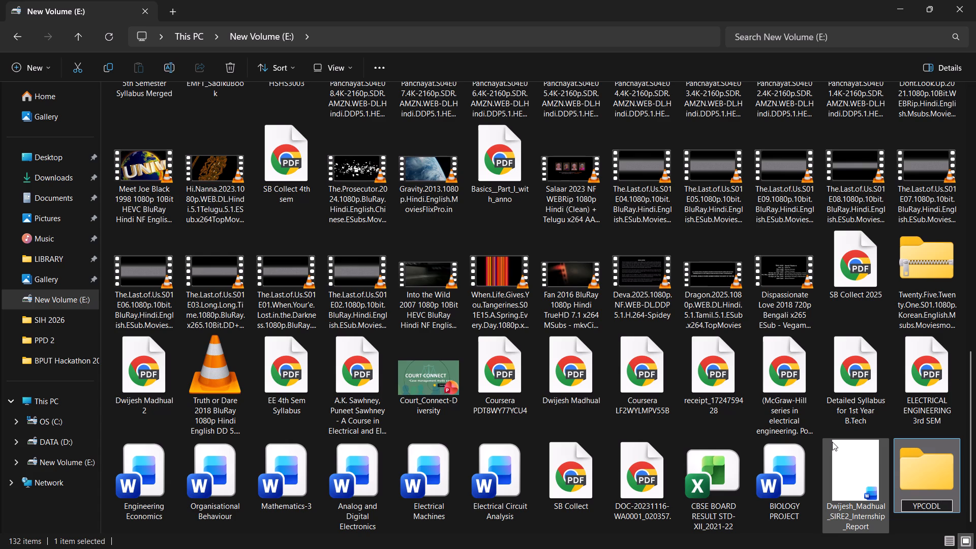
{"action": "key", "text": "ctrl+a"}
{"action": "type", "text": "TPCODL"}
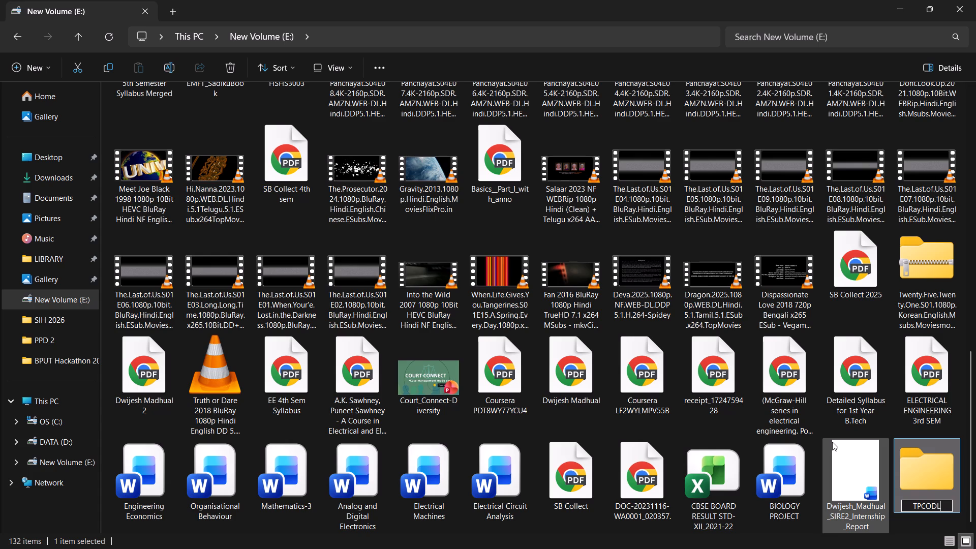
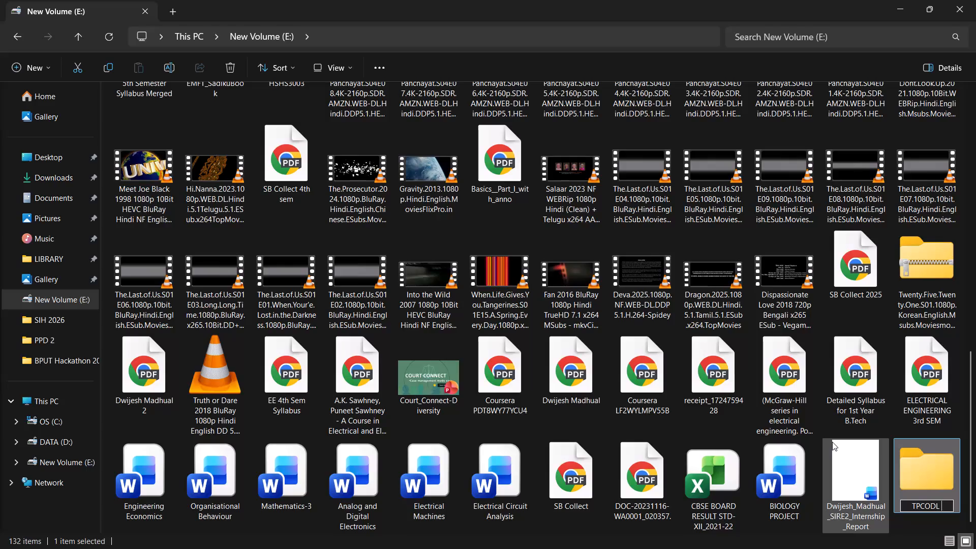
Complete the new folder's name on New Volume (E:) as TPCODL Intern.
{"action": "key", "text": "shift+i"}
{"action": "type", "text": "ntern"}
{"action": "key", "text": "Return"}
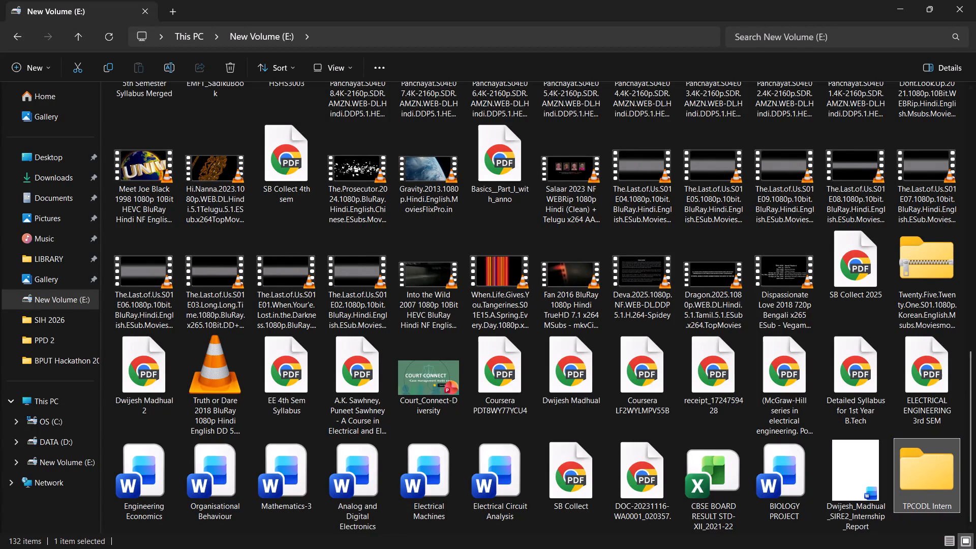
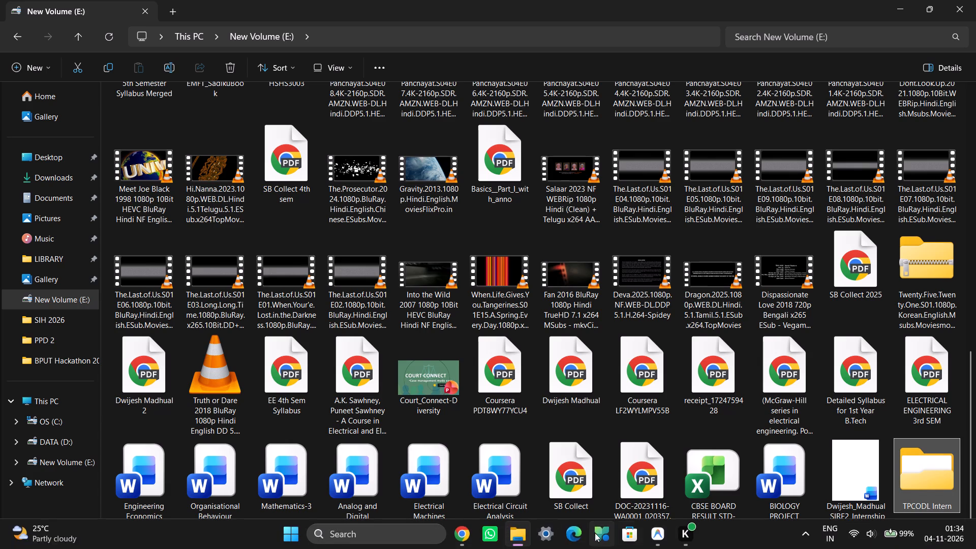
{"action": "double_click", "coordinate": [896, 480]}
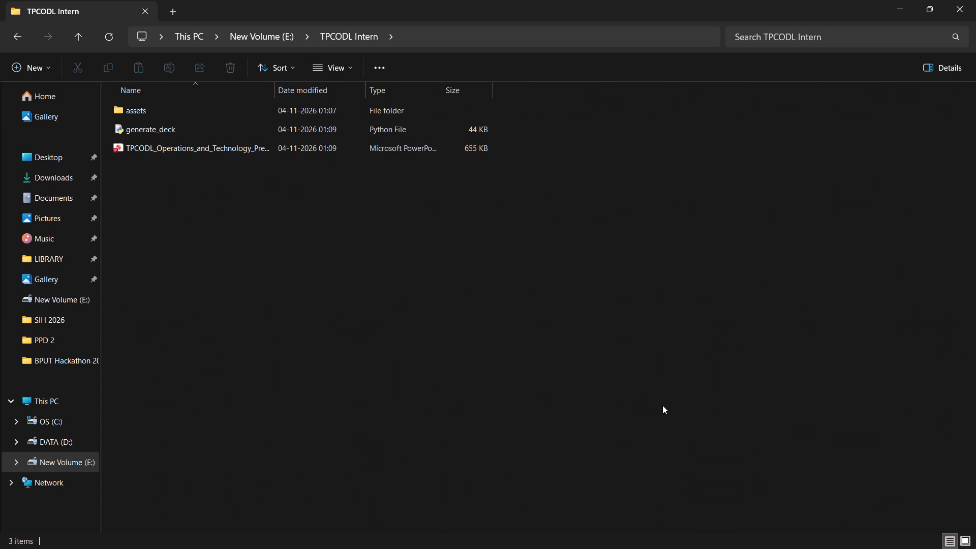
{"action": "left_click", "coordinate": [662, 405]}
{"action": "double_click", "coordinate": [259, 152]}
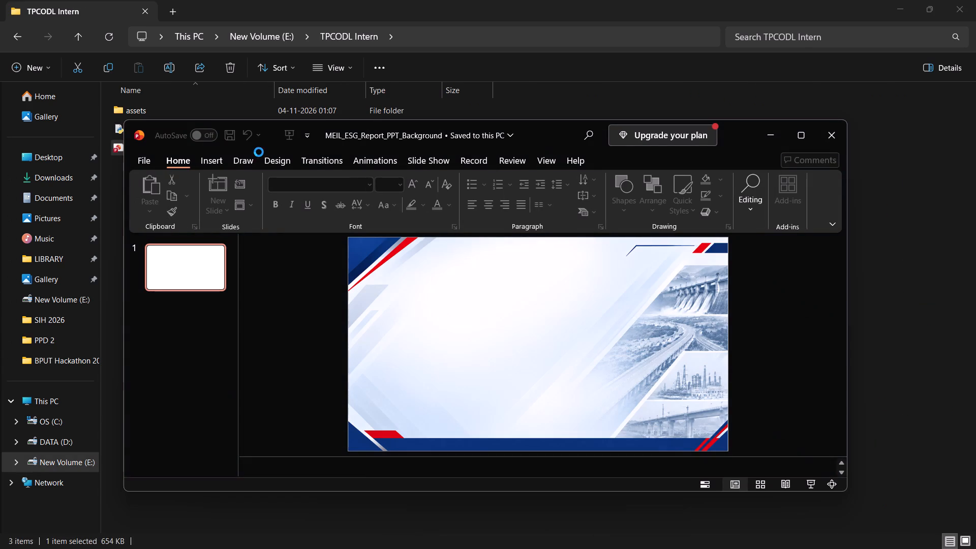
{"action": "scroll", "coordinate": [406, 329], "scroll_direction": "up", "scroll_amount": 1}
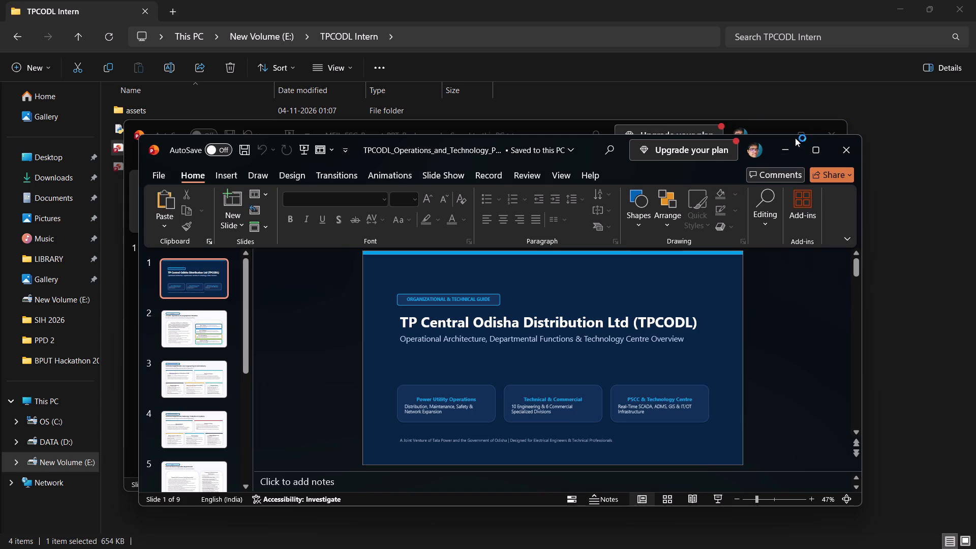
{"action": "left_click", "coordinate": [765, 127]}
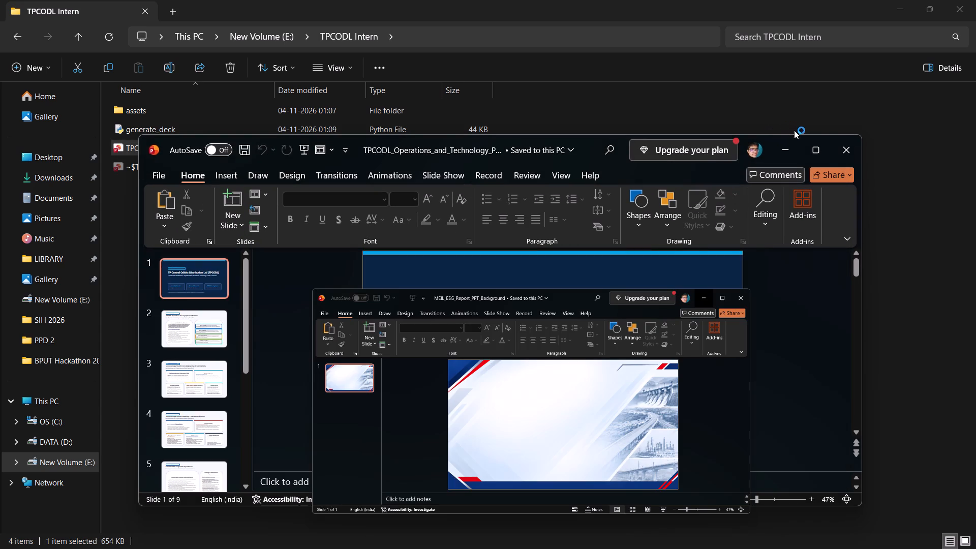
{"action": "left_click", "coordinate": [823, 145]}
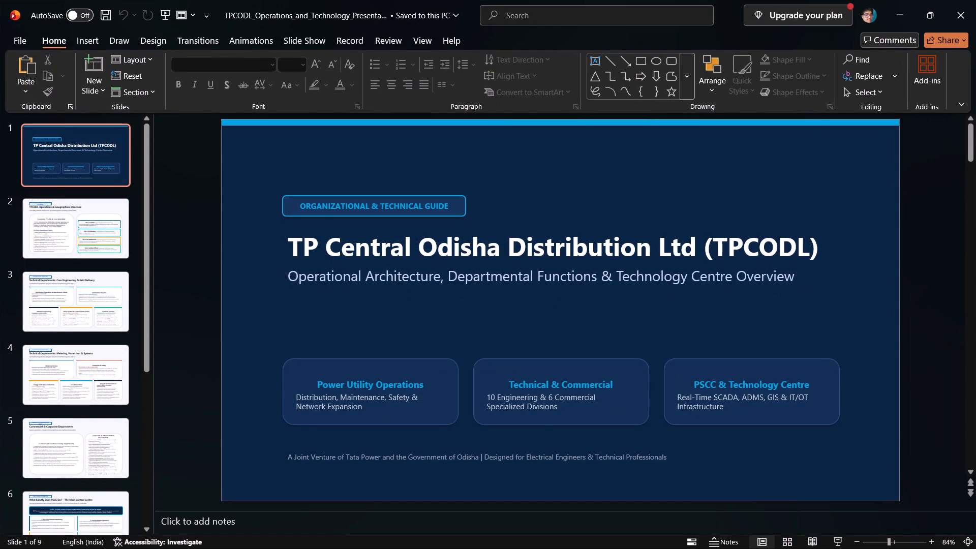
On slide 2, move the "Tier 1: 5 Circles" card up to overlap the top edge of the panel behind the tier cards.
{"action": "left_click", "coordinate": [55, 232]}
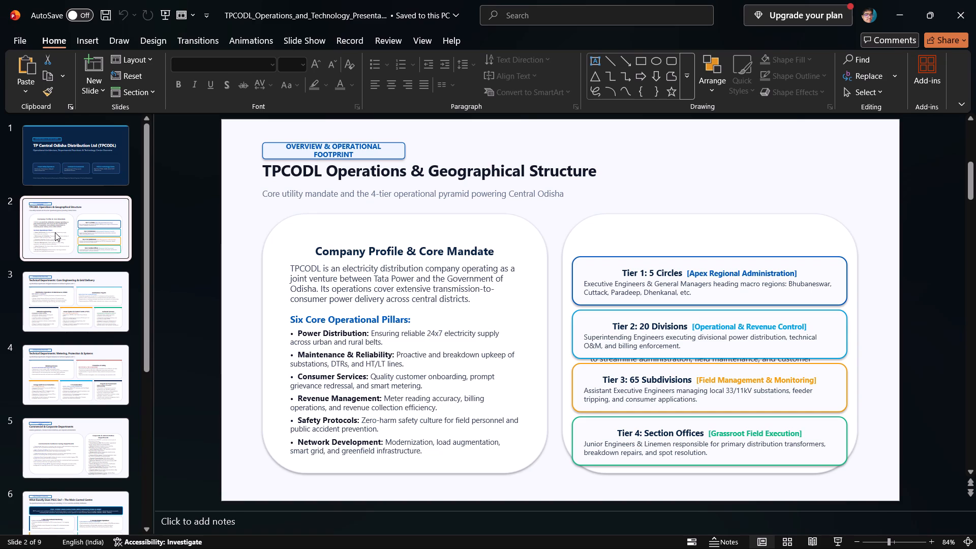
{"action": "scroll", "coordinate": [55, 232], "scroll_direction": "right", "scroll_amount": 3}
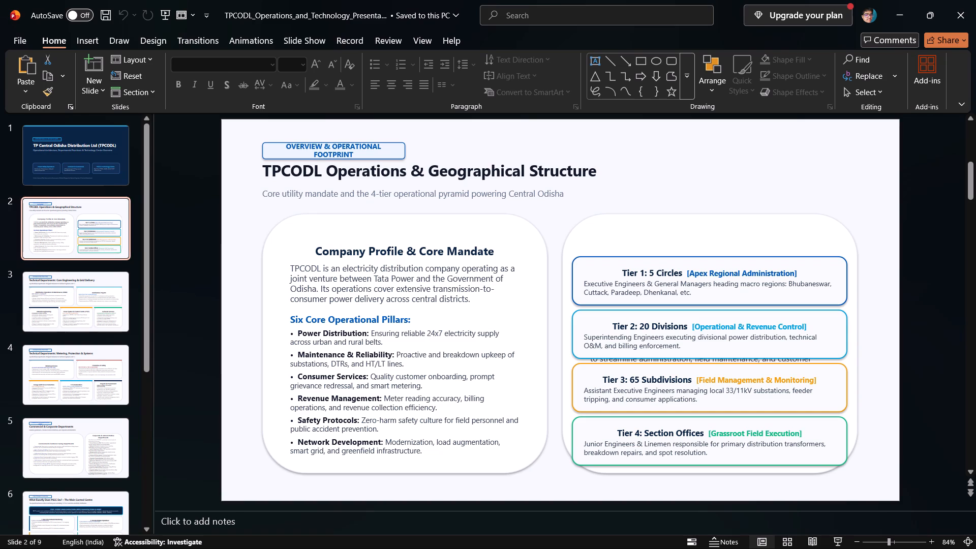
{"action": "left_click", "coordinate": [675, 361]}
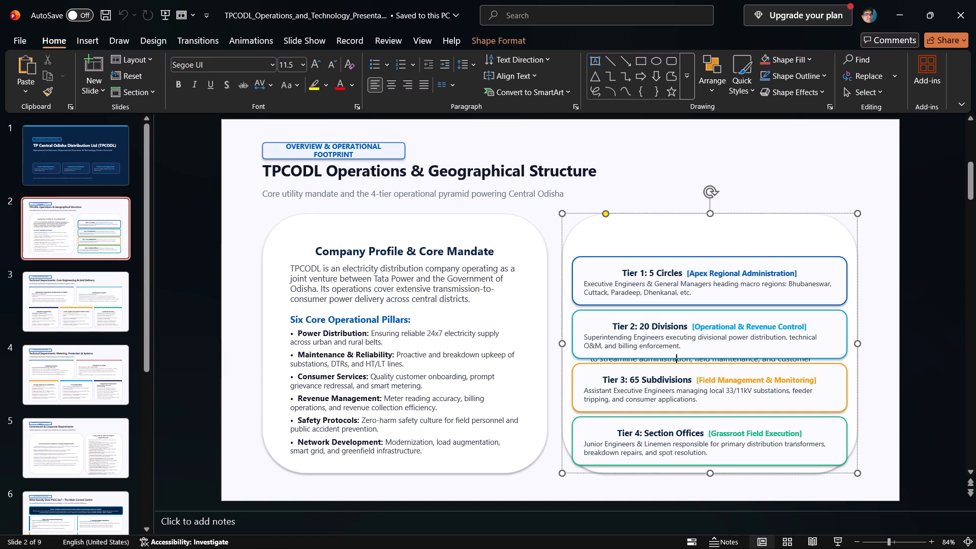
{"action": "left_click", "coordinate": [710, 208]}
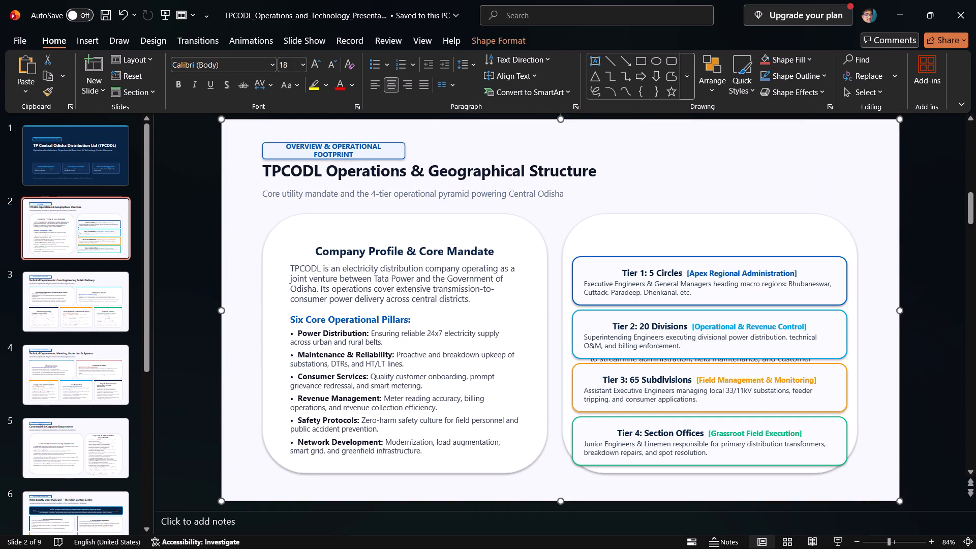
{"action": "left_click", "coordinate": [714, 263]}
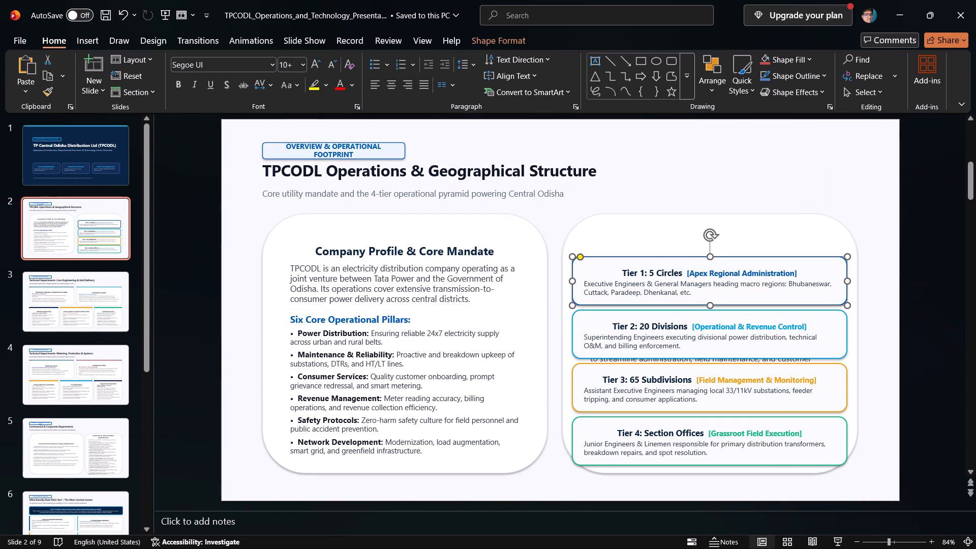
{"action": "left_click", "coordinate": [722, 342]}
{"action": "left_click", "coordinate": [706, 314]}
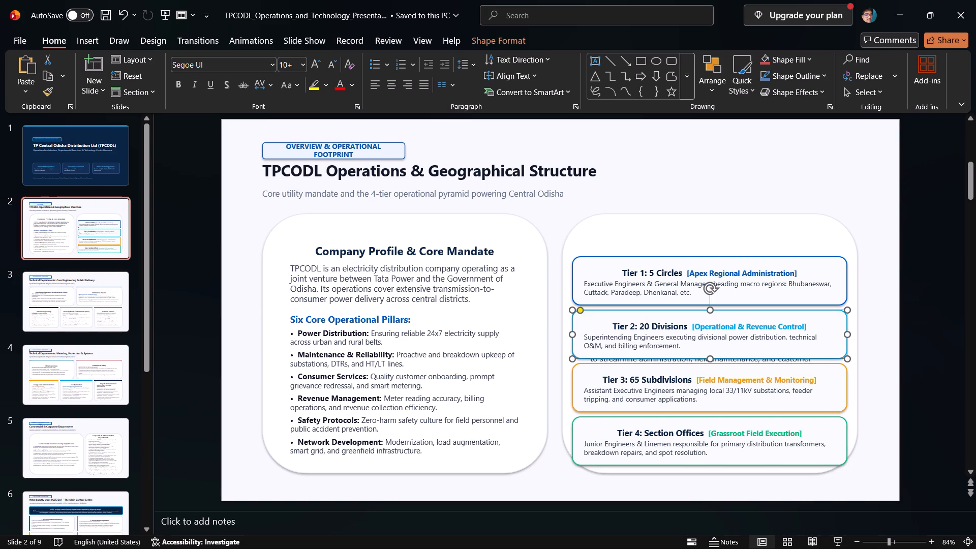
{"action": "left_click", "coordinate": [687, 280]}
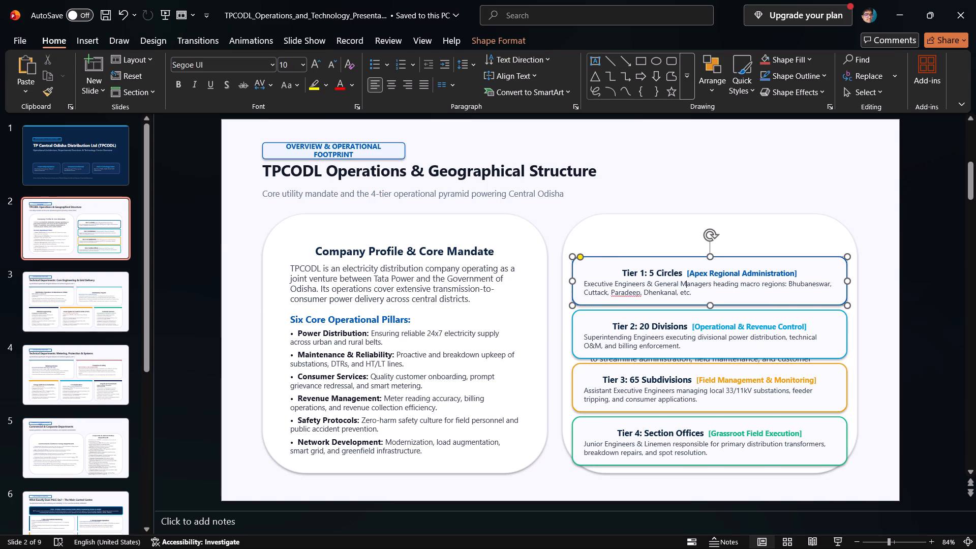
{"action": "left_click_drag", "start_coordinate": [711, 264], "coordinate": [706, 248]}
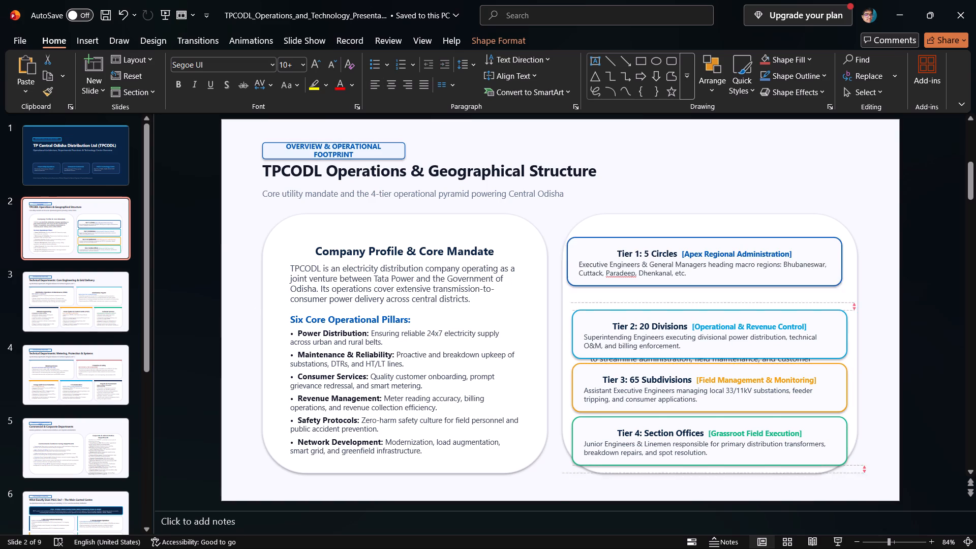
{"action": "left_click_drag", "start_coordinate": [706, 248], "coordinate": [696, 201]}
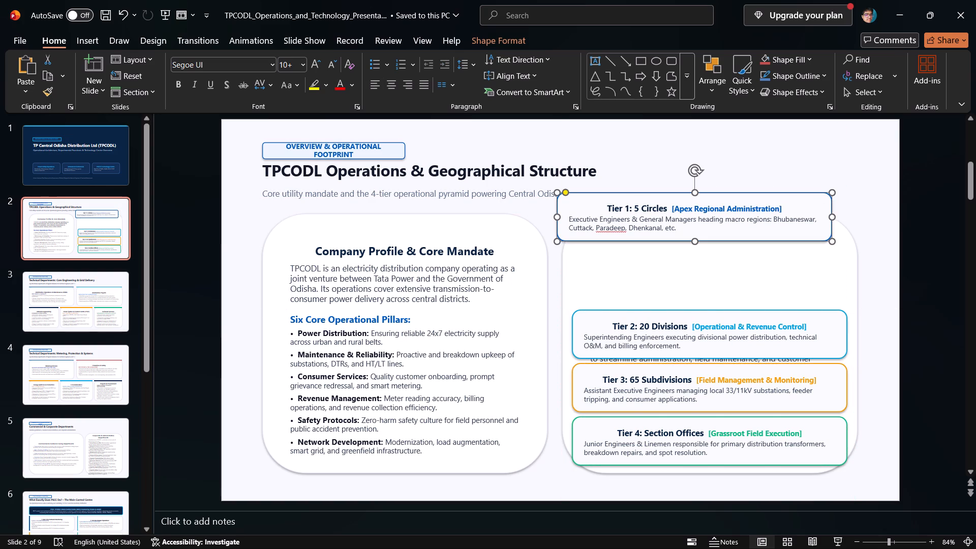
Move the "Tier 2: 20 Divisions" card off the text hidden behind it, partly over the Company Profile & Core Mandate panel.
{"action": "left_click", "coordinate": [708, 320]}
{"action": "left_click_drag", "start_coordinate": [708, 320], "coordinate": [607, 323]}
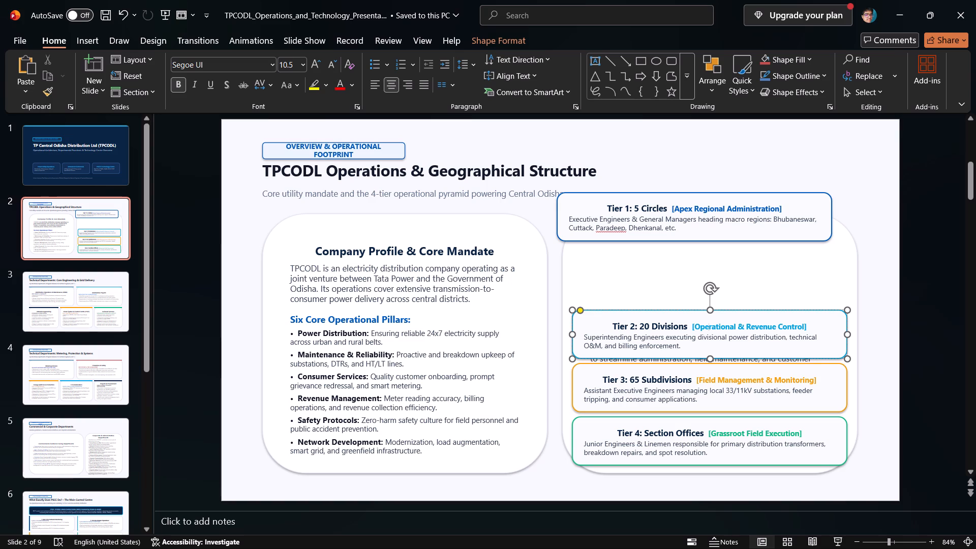
{"action": "left_click_drag", "start_coordinate": [607, 323], "coordinate": [628, 318]}
{"action": "left_click", "coordinate": [662, 328]}
{"action": "left_click_drag", "start_coordinate": [692, 313], "coordinate": [465, 277]}
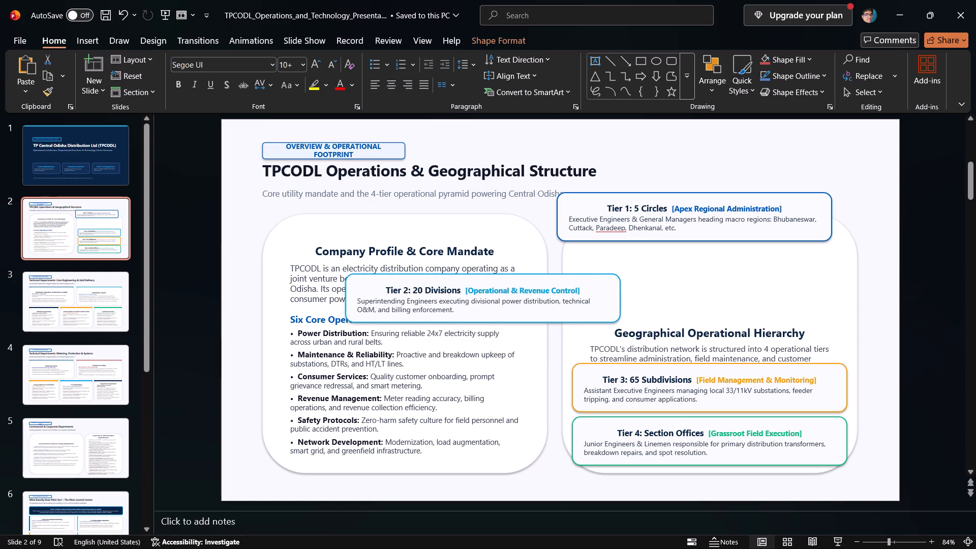
{"action": "left_click_drag", "start_coordinate": [465, 277], "coordinate": [454, 264]}
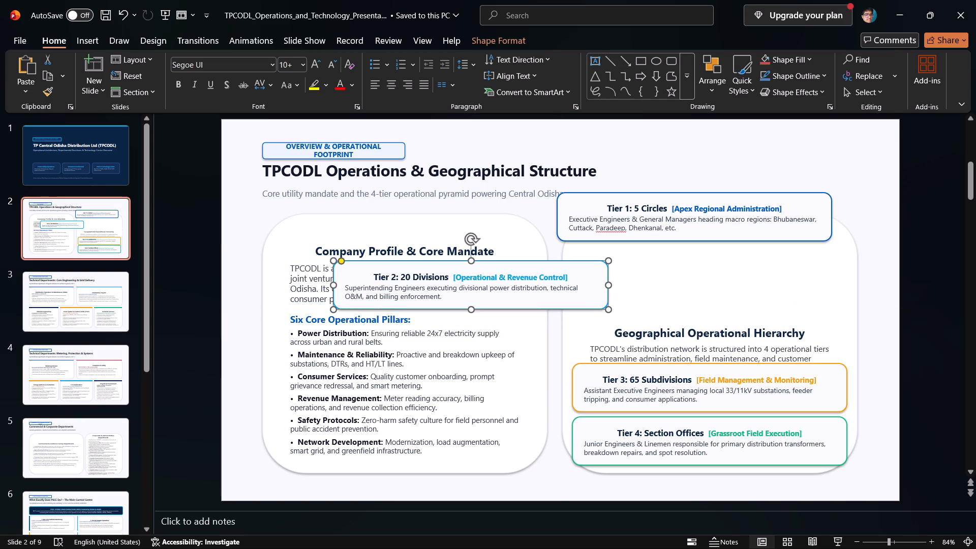
Move the Tier 3, Tier 4 and Tier 1 cards off the Geographical Operational Hierarchy panel and over the Company Profile panel.
{"action": "left_click", "coordinate": [715, 379]}
{"action": "left_click_drag", "start_coordinate": [691, 371], "coordinate": [661, 369]}
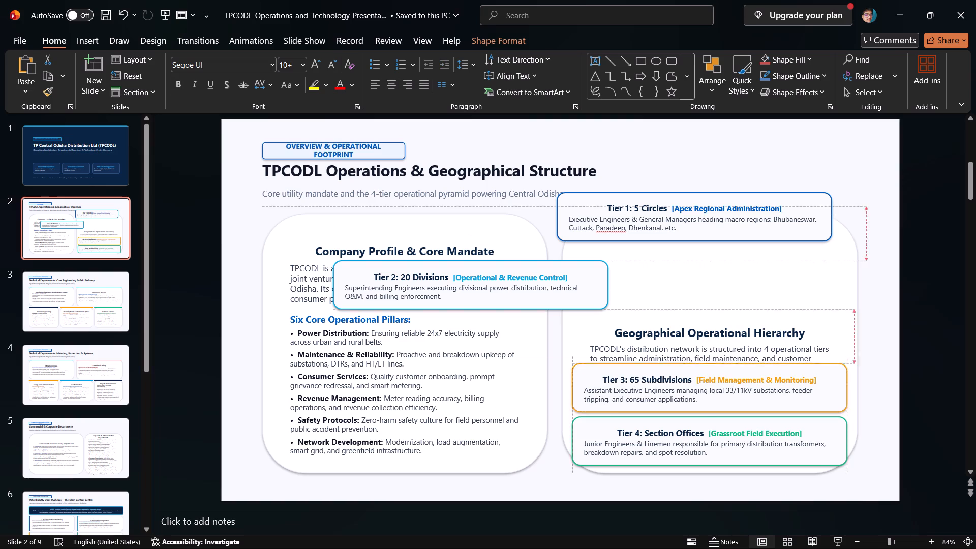
{"action": "left_click_drag", "start_coordinate": [661, 369], "coordinate": [436, 372]}
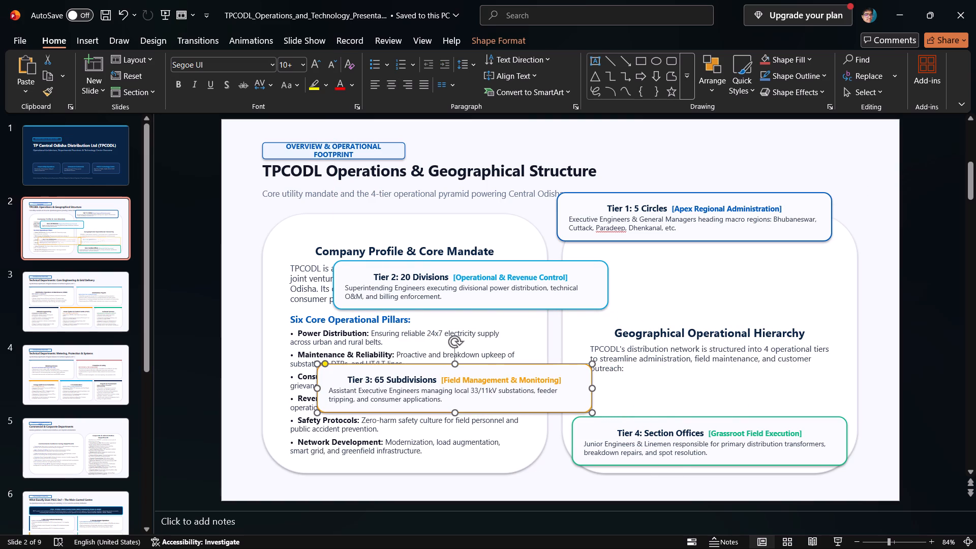
{"action": "left_click", "coordinate": [606, 436]}
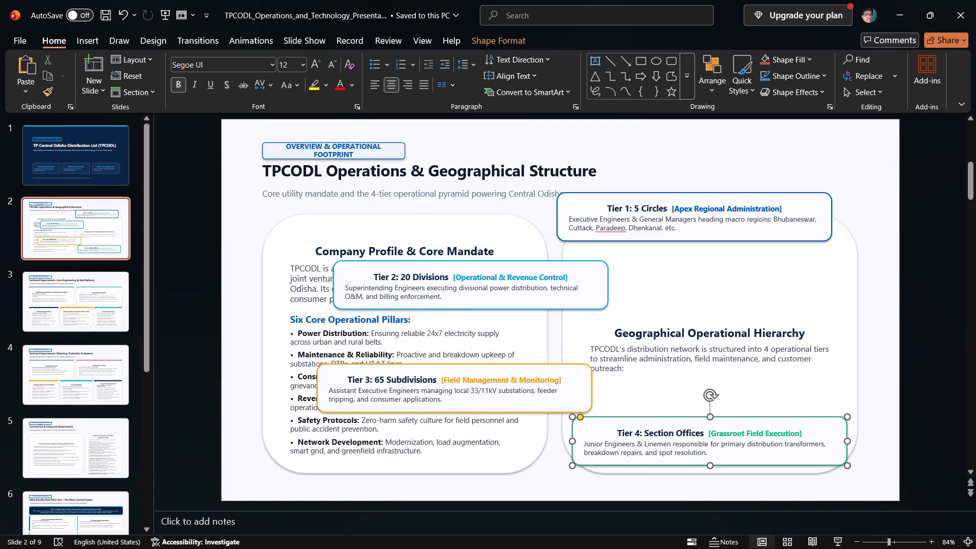
{"action": "left_click_drag", "start_coordinate": [665, 423], "coordinate": [409, 428]}
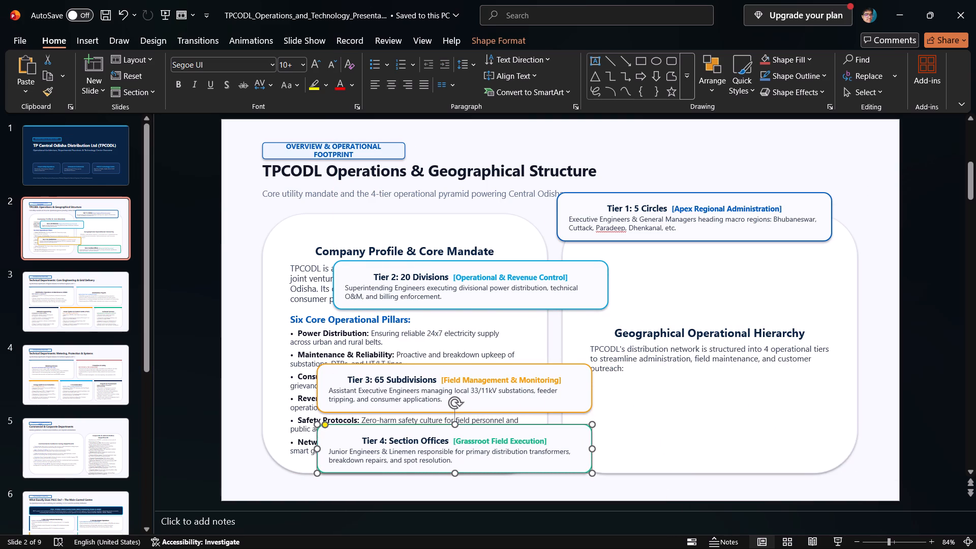
{"action": "left_click", "coordinate": [702, 231]}
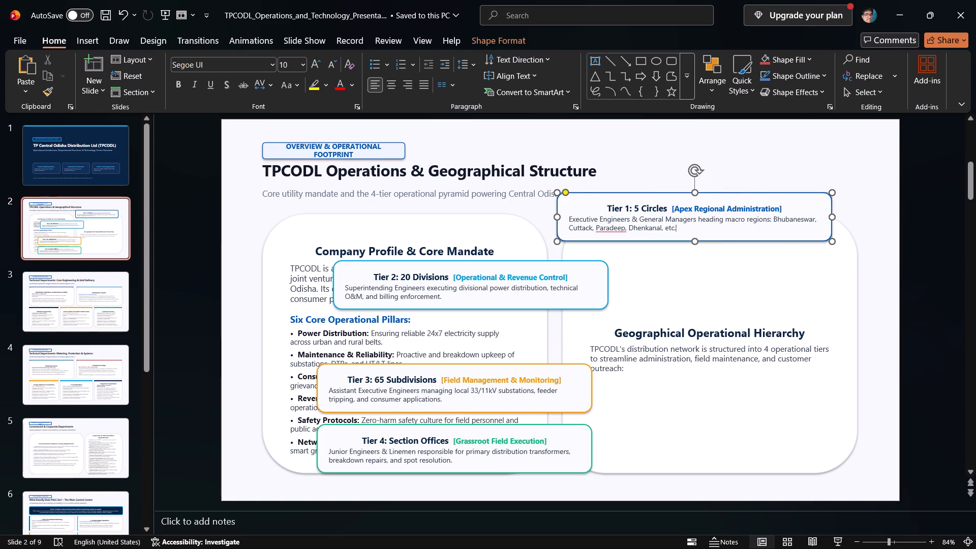
{"action": "left_click_drag", "start_coordinate": [666, 201], "coordinate": [364, 215]}
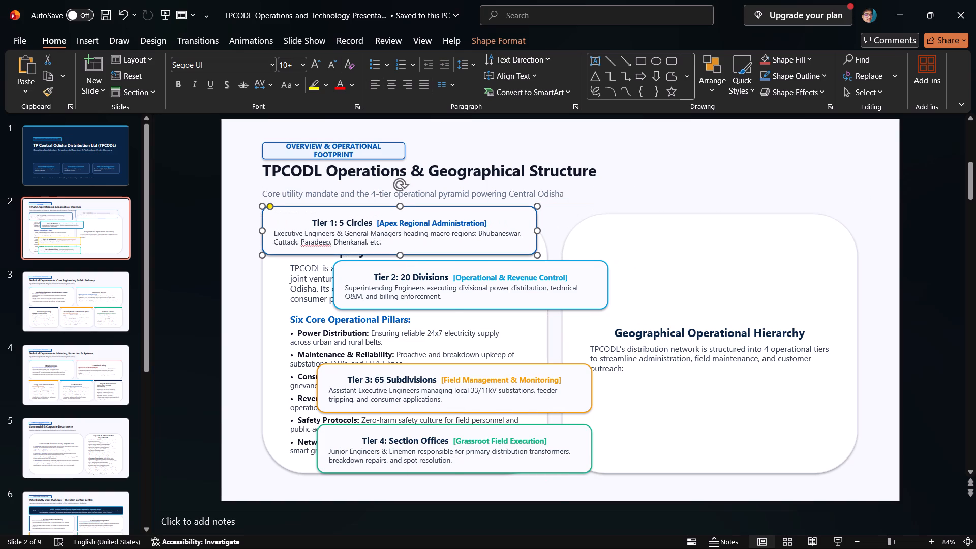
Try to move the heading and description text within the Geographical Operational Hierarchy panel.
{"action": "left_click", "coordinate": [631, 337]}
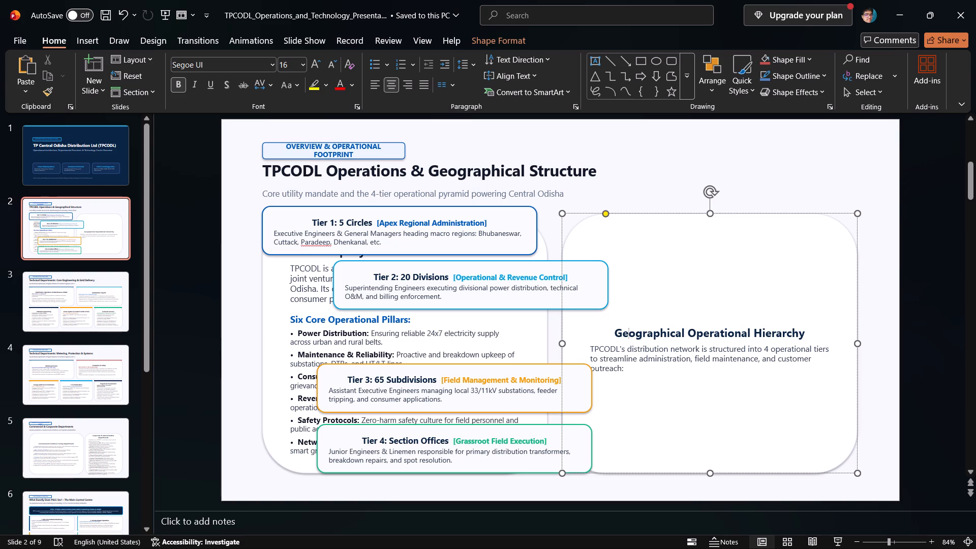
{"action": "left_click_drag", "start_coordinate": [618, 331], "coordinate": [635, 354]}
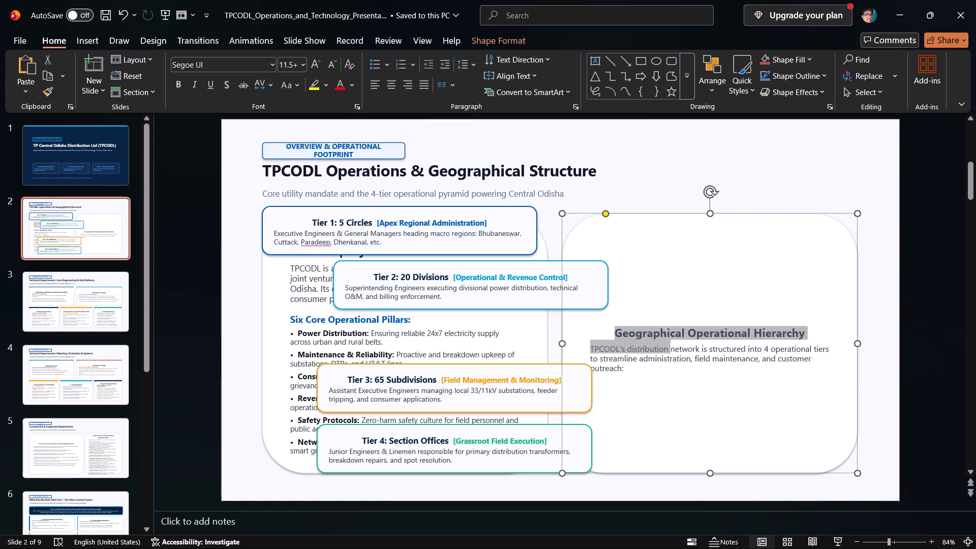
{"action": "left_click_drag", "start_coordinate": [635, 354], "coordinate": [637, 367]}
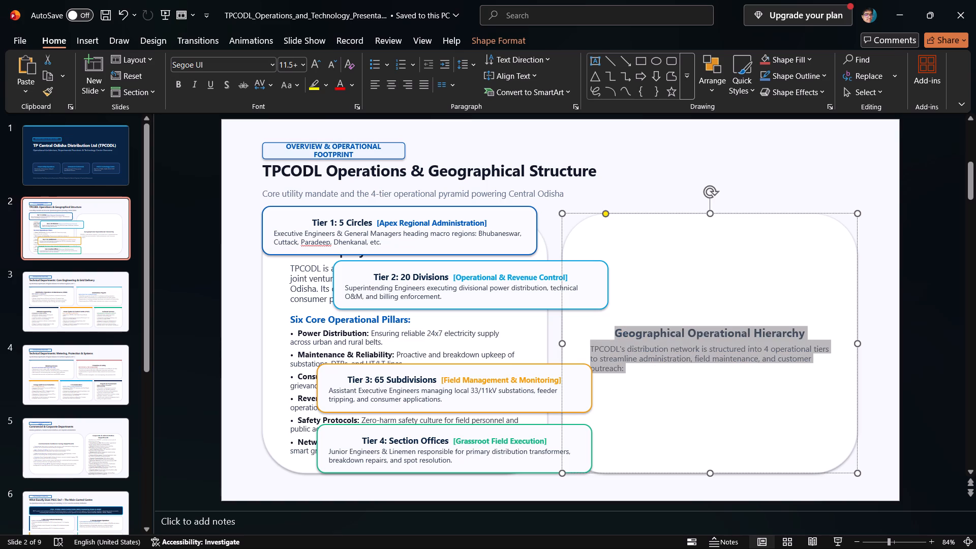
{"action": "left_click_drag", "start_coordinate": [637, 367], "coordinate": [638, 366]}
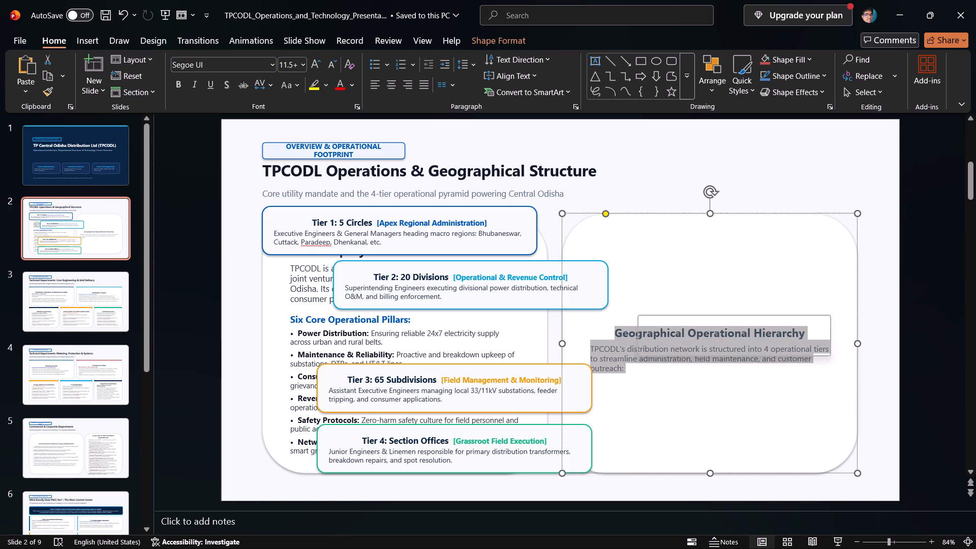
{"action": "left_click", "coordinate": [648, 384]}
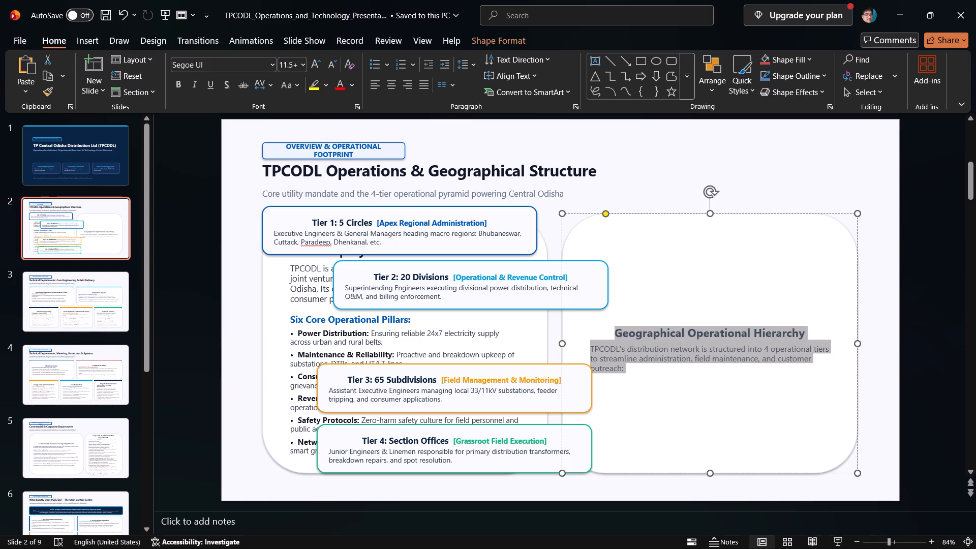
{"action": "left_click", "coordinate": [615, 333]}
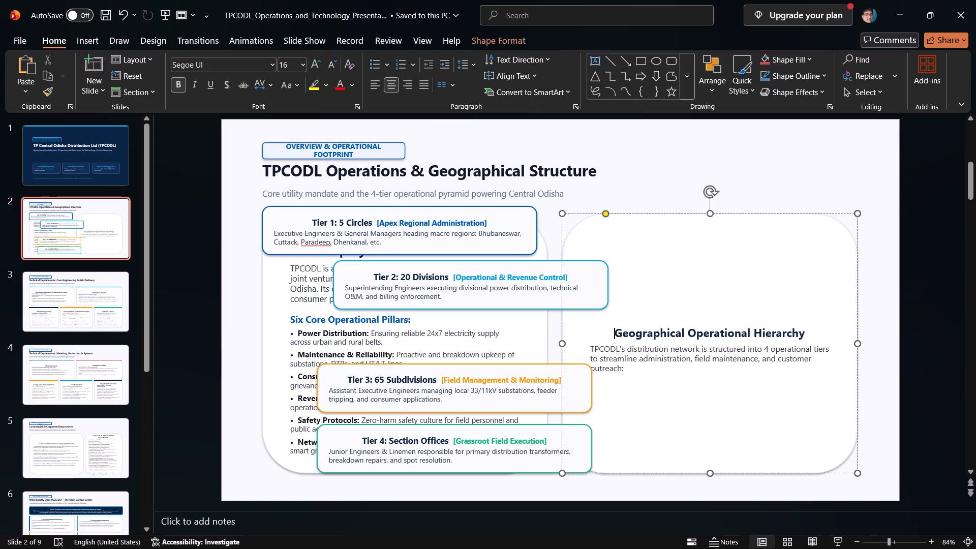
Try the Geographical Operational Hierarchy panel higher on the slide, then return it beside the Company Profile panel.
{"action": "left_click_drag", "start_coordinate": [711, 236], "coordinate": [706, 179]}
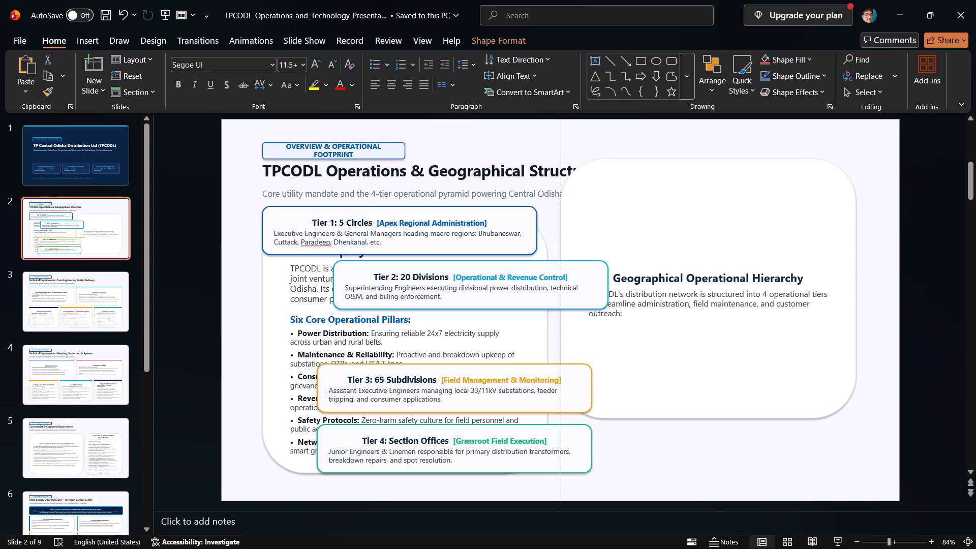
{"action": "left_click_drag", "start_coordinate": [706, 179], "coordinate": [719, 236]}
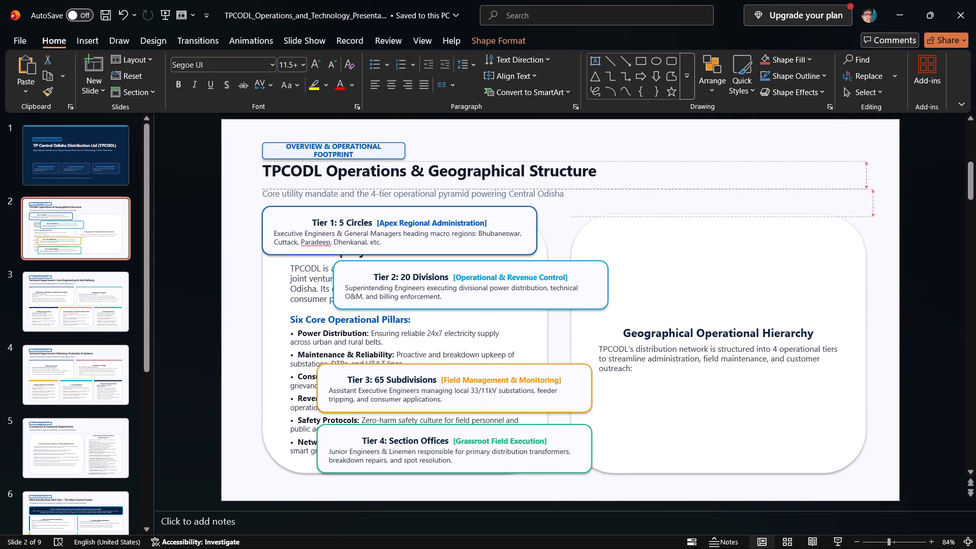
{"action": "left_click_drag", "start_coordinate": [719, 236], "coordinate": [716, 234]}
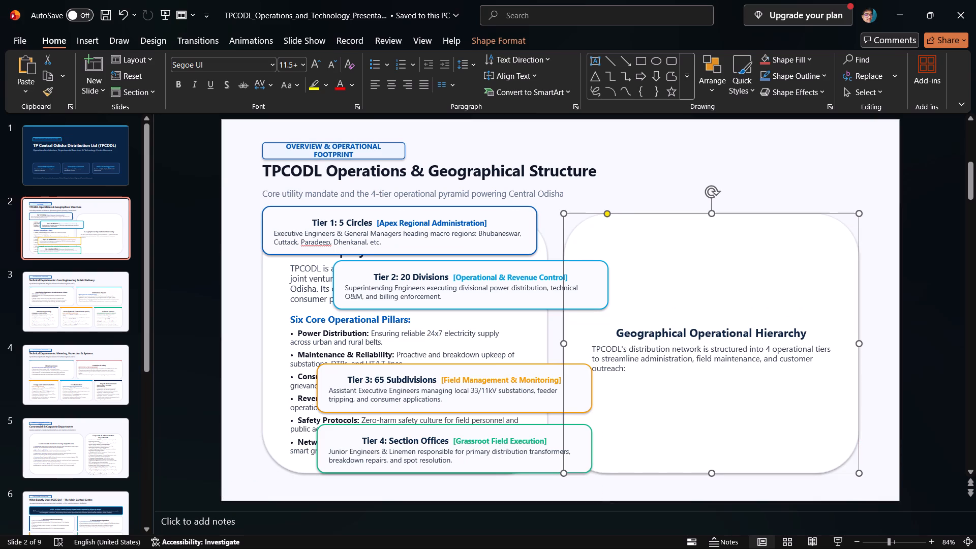
Copy the "Geographical Operational Hierarchy" heading and its description text on slide 2, and delete them from the panel.
{"action": "left_click", "coordinate": [621, 329]}
{"action": "left_click", "coordinate": [614, 329]}
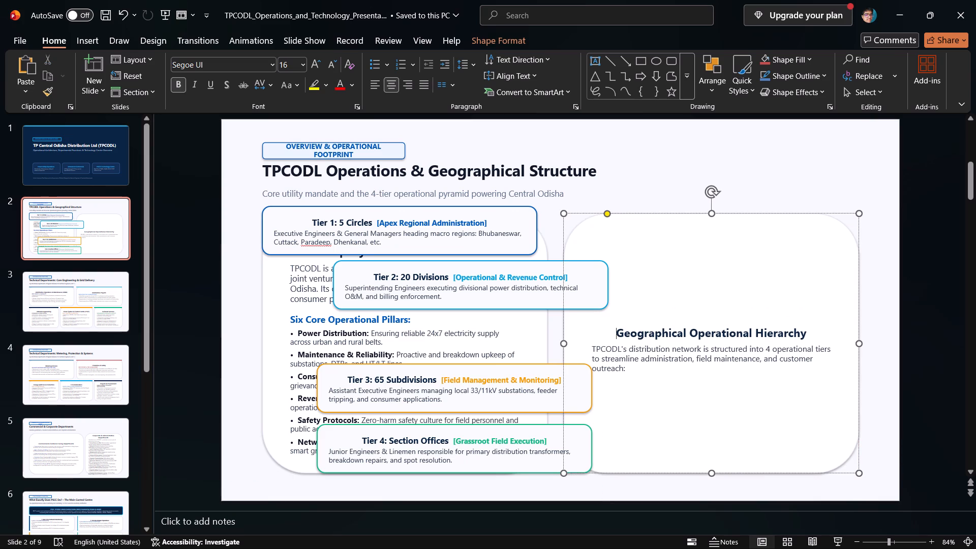
{"action": "key", "text": "BackSpace"}
{"action": "key", "text": "BackSpace"}
{"action": "left_click_drag", "start_coordinate": [614, 329], "coordinate": [657, 371]}
{"action": "key", "text": "ctrl+c"}
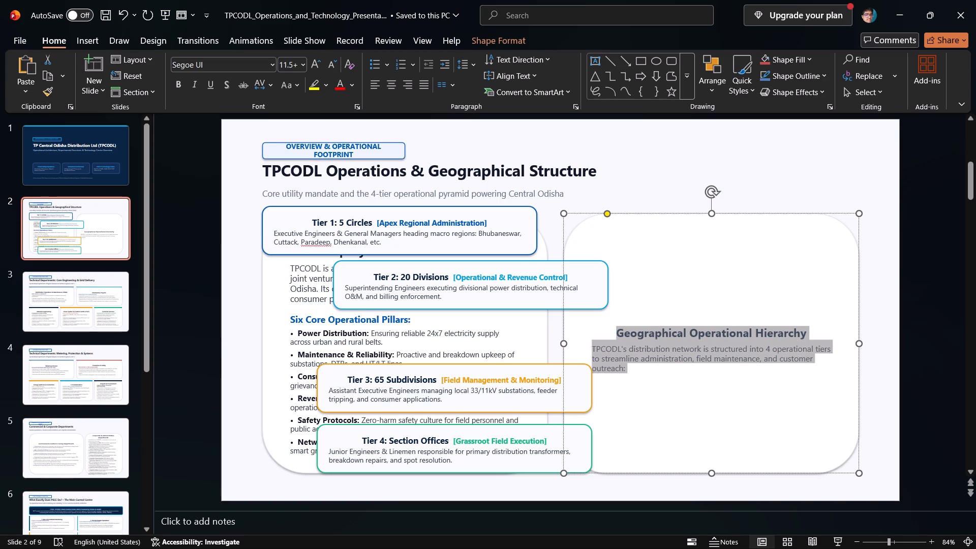
{"action": "key", "text": "BackSpace"}
{"action": "left_click", "coordinate": [628, 241]}
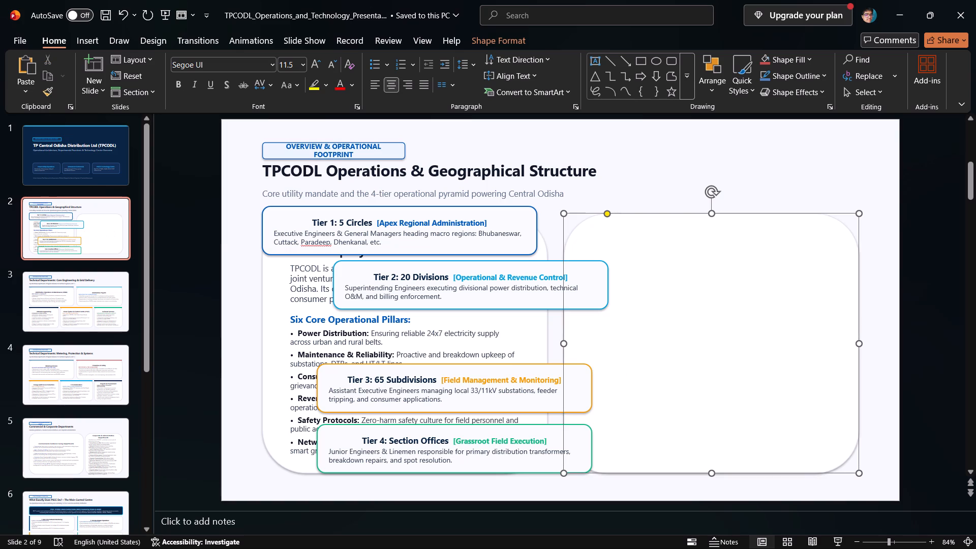
Move the Tier 1, Tier 2, Tier 3 and Tier 4 cards into the emptied panel, stacked in order and aligned in one column.
{"action": "left_click", "coordinate": [487, 233]}
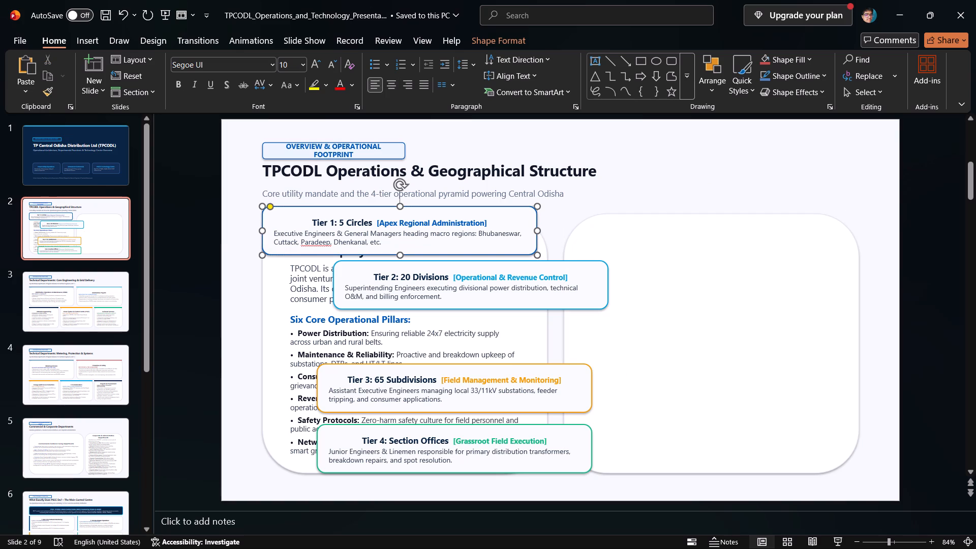
{"action": "left_click_drag", "start_coordinate": [414, 214], "coordinate": [723, 241]}
{"action": "left_click", "coordinate": [552, 293]}
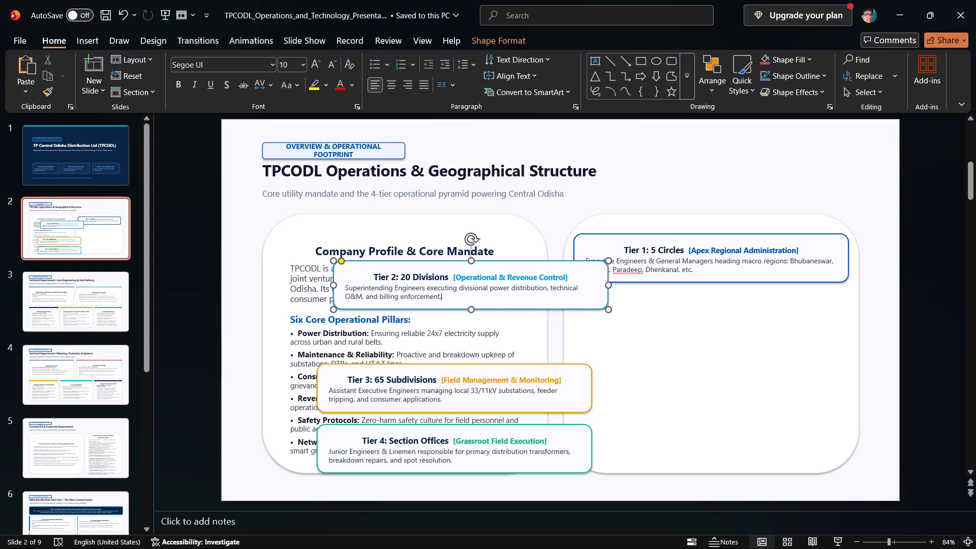
{"action": "left_click_drag", "start_coordinate": [521, 266], "coordinate": [730, 298]}
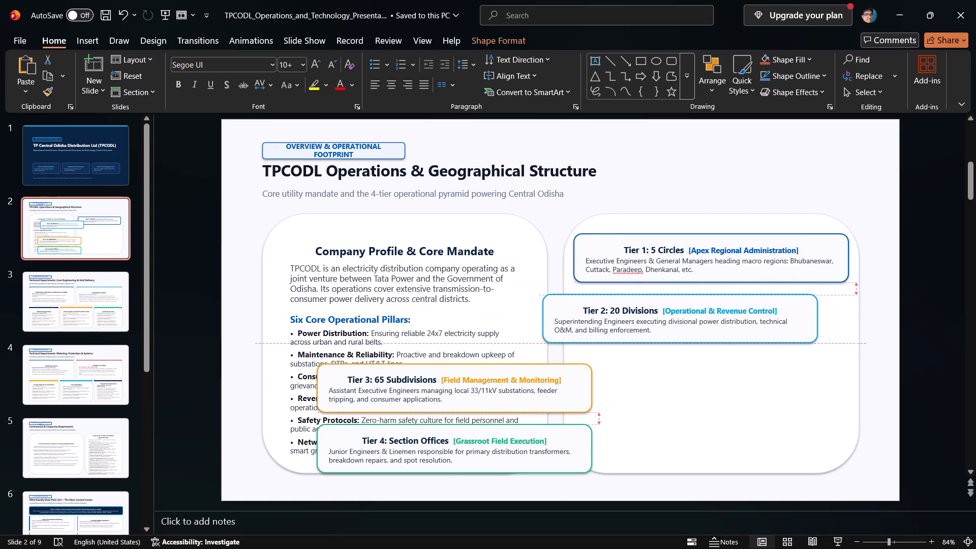
{"action": "left_click_drag", "start_coordinate": [730, 298], "coordinate": [764, 299]}
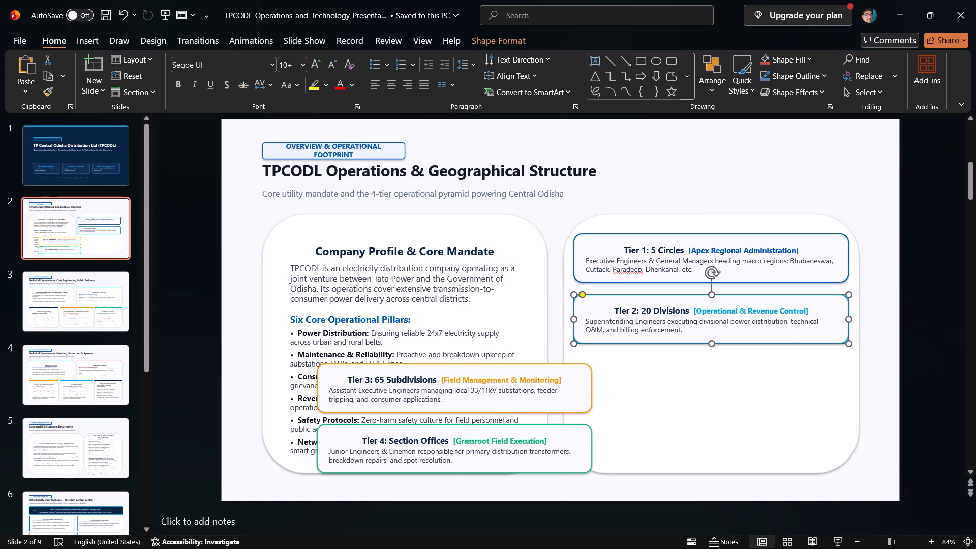
{"action": "double_click", "coordinate": [519, 373]}
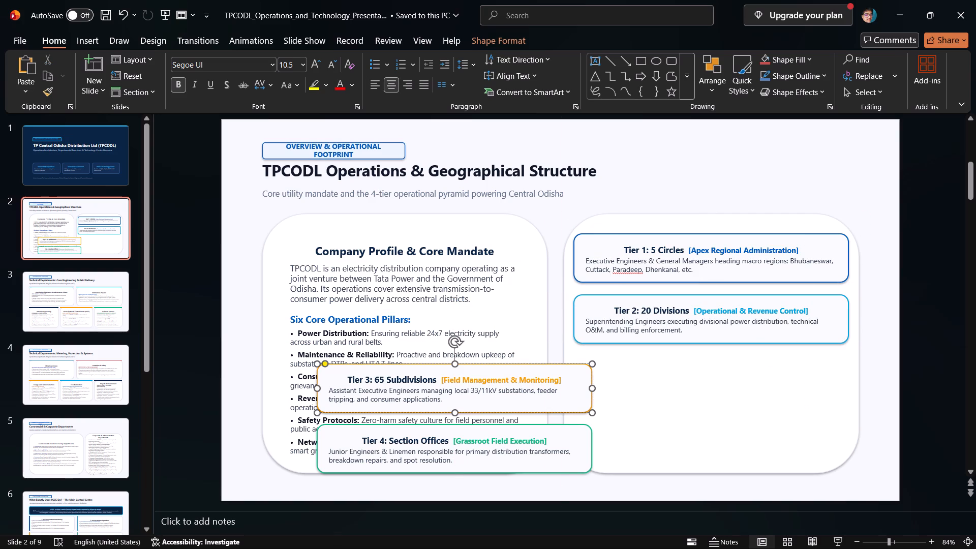
{"action": "left_click_drag", "start_coordinate": [516, 369], "coordinate": [771, 365]}
{"action": "left_click_drag", "start_coordinate": [541, 431], "coordinate": [802, 430]}
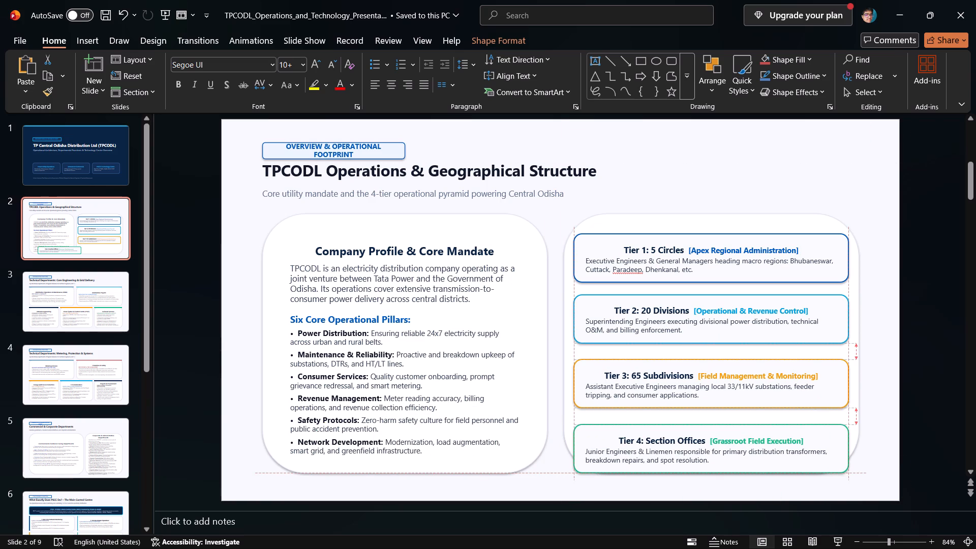
{"action": "left_click_drag", "start_coordinate": [802, 430], "coordinate": [803, 430]}
{"action": "left_click", "coordinate": [713, 211]}
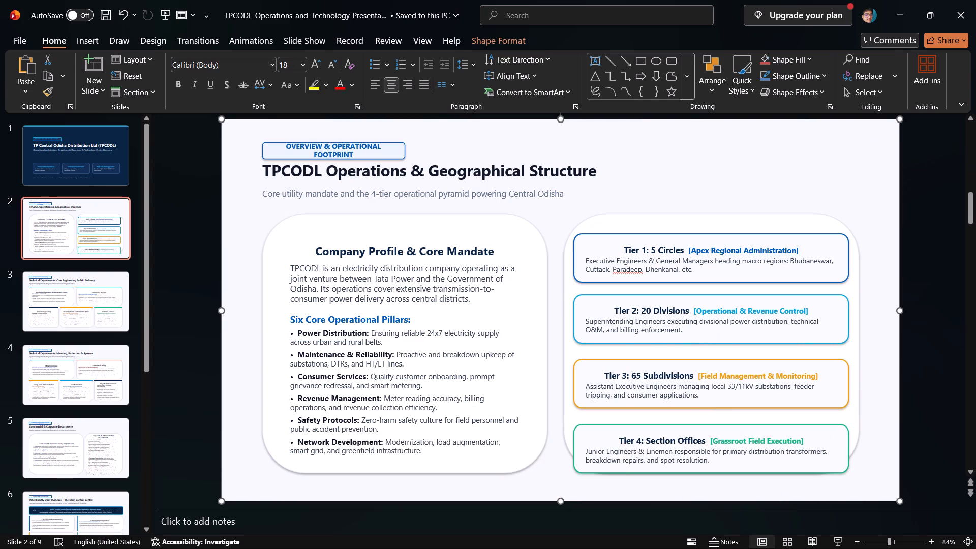
{"action": "left_click", "coordinate": [685, 174]}
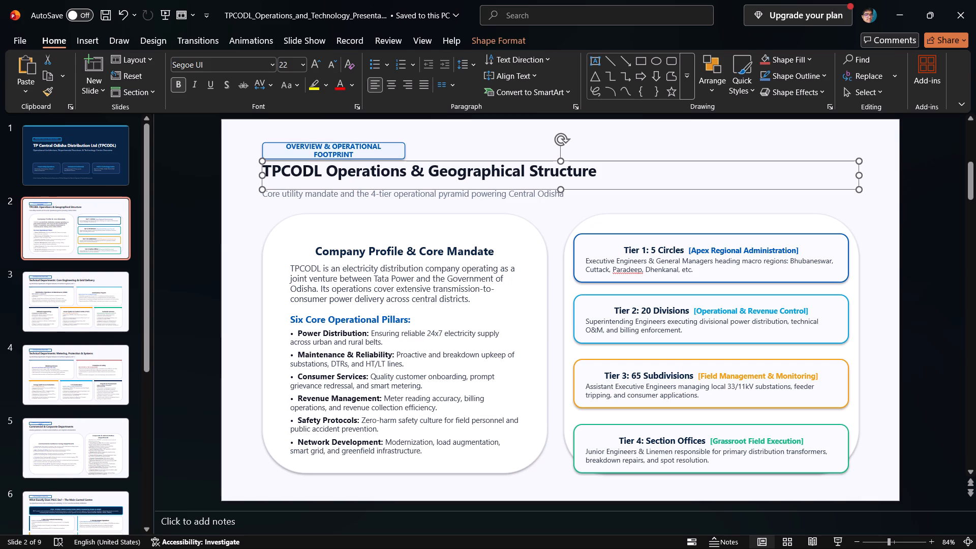
Review the layout and content of slides 3 through 9, going back over slides 8 to 5.
{"action": "left_click", "coordinate": [47, 317]}
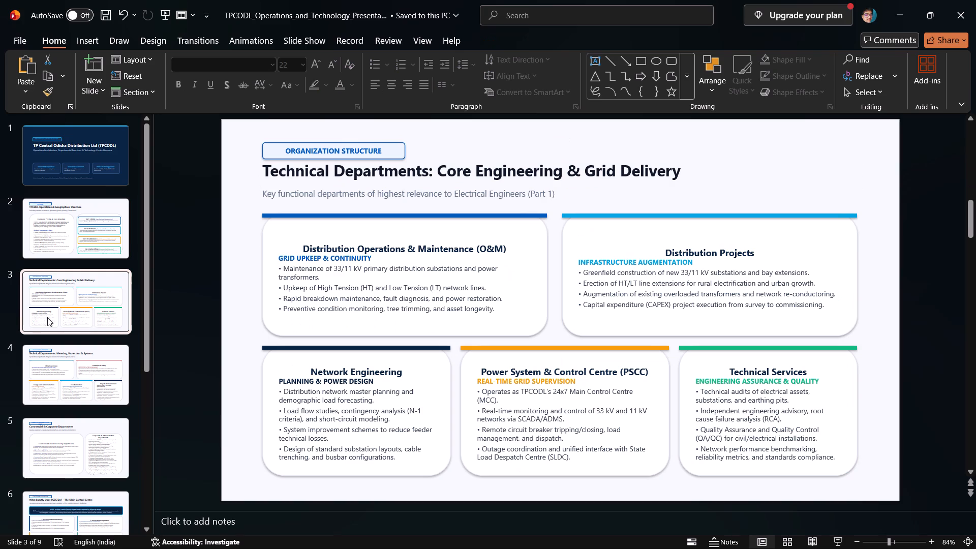
{"action": "left_click", "coordinate": [62, 372]}
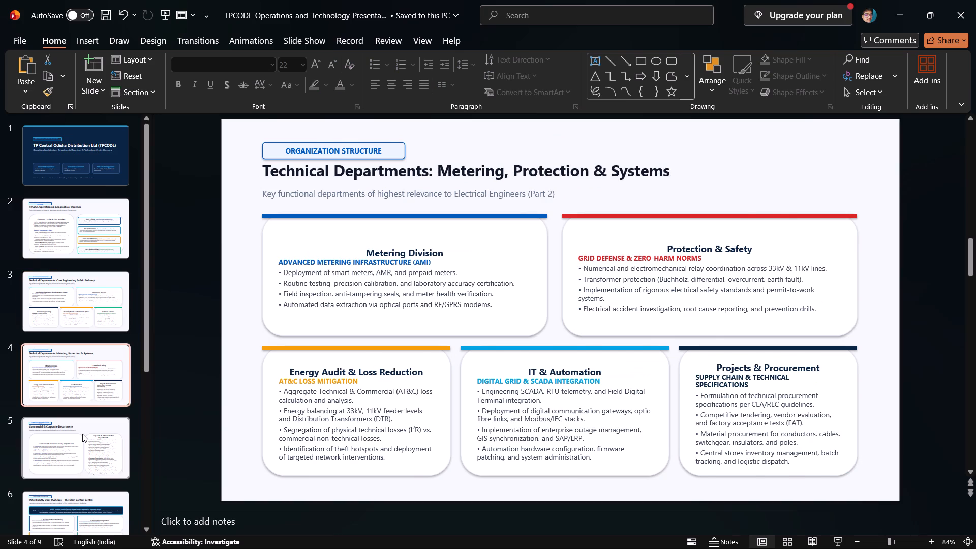
{"action": "left_click", "coordinate": [82, 434]}
{"action": "scroll", "coordinate": [82, 434], "scroll_direction": "down", "scroll_amount": 1}
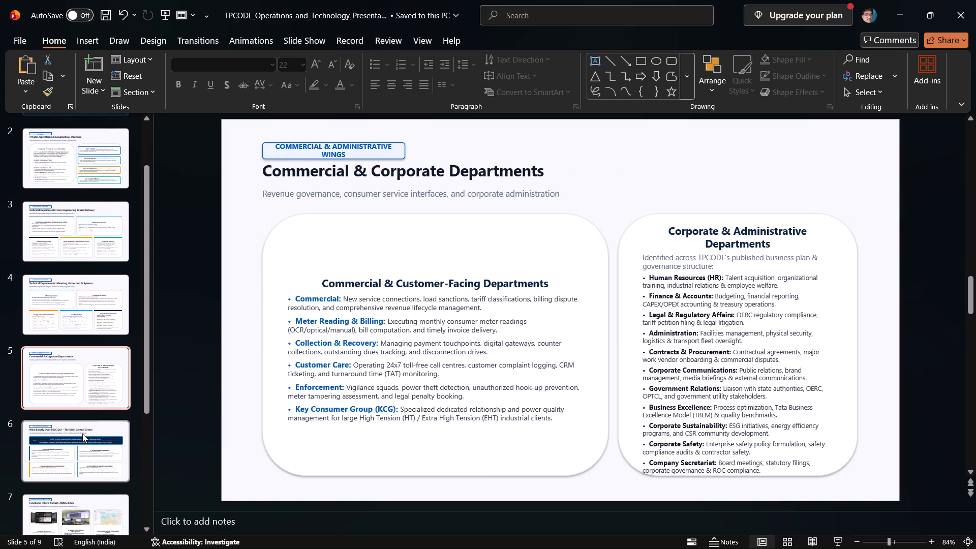
{"action": "scroll", "coordinate": [82, 434], "scroll_direction": "down", "scroll_amount": 1}
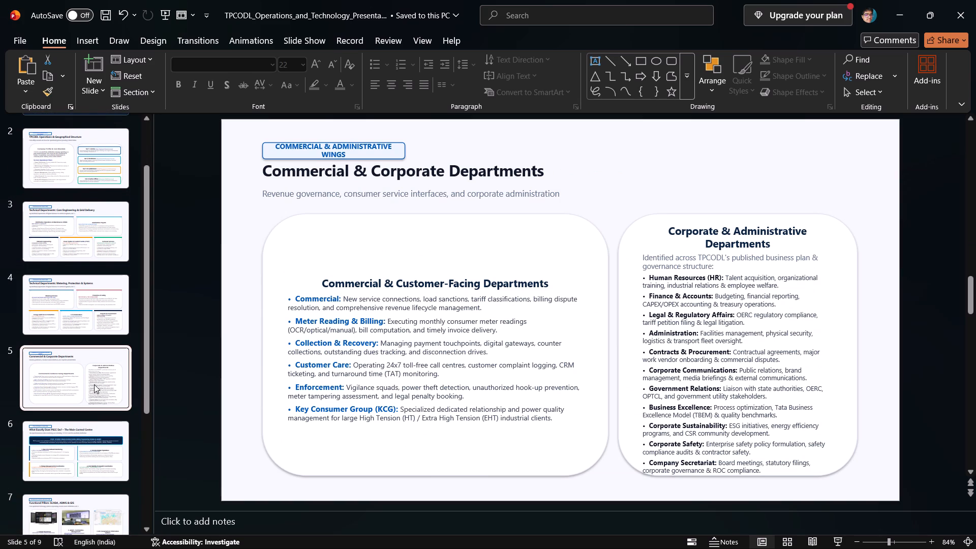
{"action": "left_click", "coordinate": [88, 403]}
{"action": "left_click", "coordinate": [88, 445]}
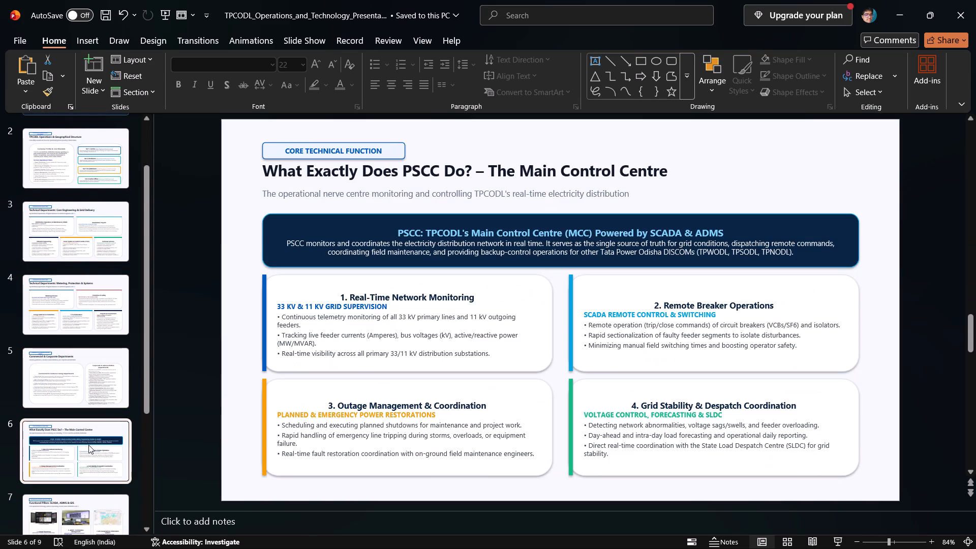
{"action": "scroll", "coordinate": [88, 445], "scroll_direction": "down", "scroll_amount": 1}
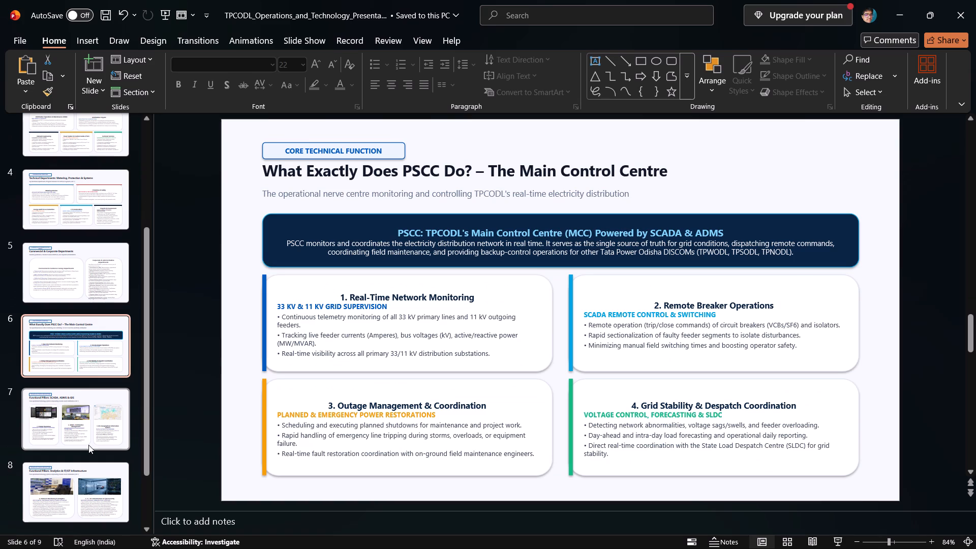
{"action": "scroll", "coordinate": [88, 445], "scroll_direction": "down", "scroll_amount": 1}
{"action": "left_click", "coordinate": [69, 340]}
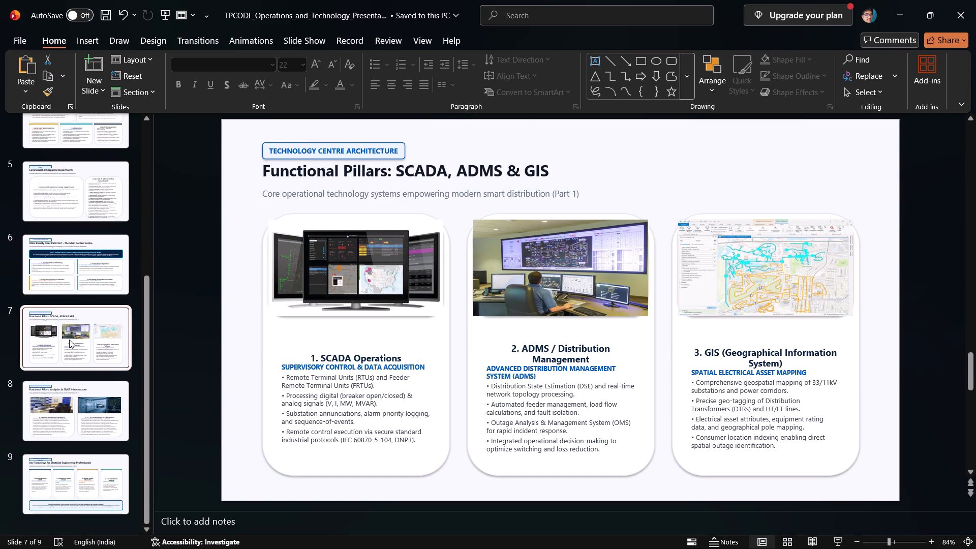
{"action": "left_click", "coordinate": [50, 391]}
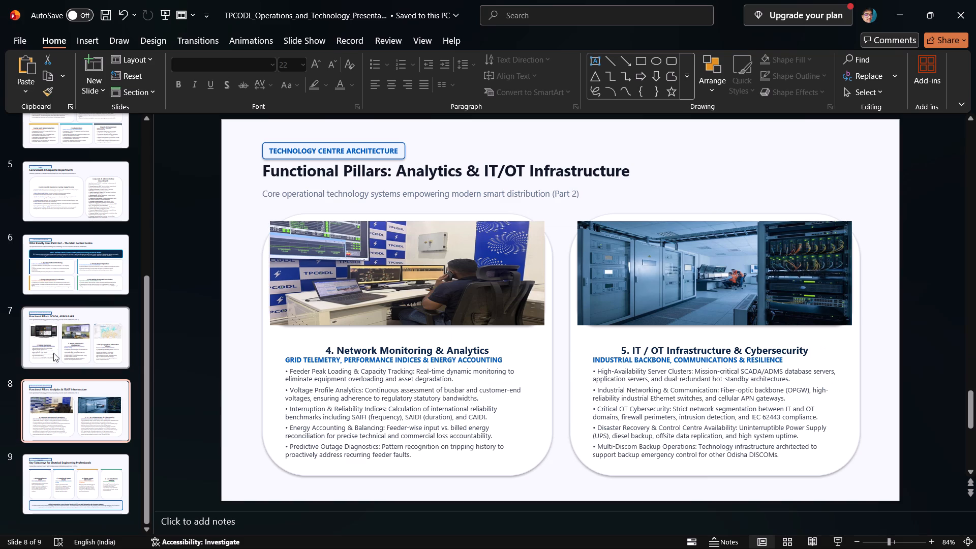
{"action": "left_click", "coordinate": [55, 328]}
{"action": "left_click", "coordinate": [74, 437]}
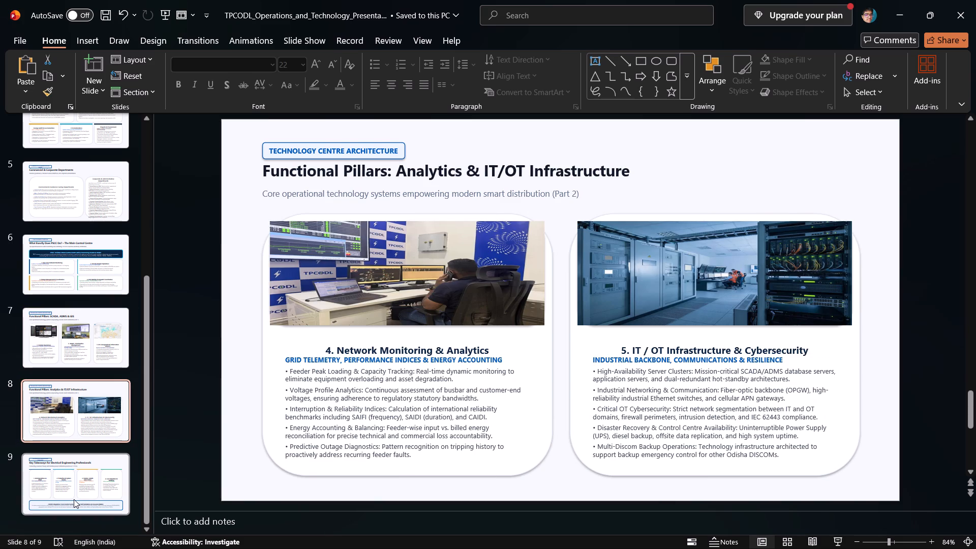
{"action": "left_click", "coordinate": [74, 499]}
{"action": "scroll", "coordinate": [210, 420], "scroll_direction": "down", "scroll_amount": 1}
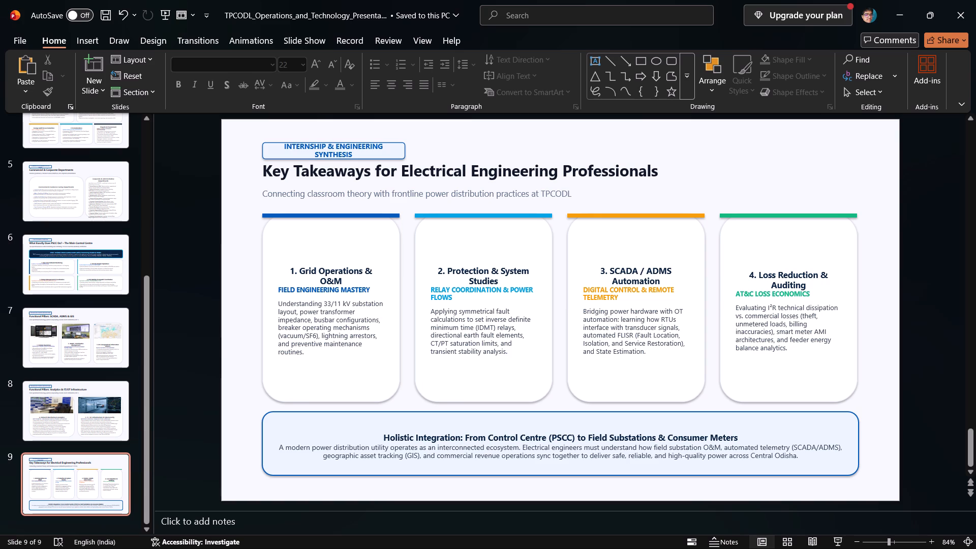
{"action": "left_click", "coordinate": [79, 400]}
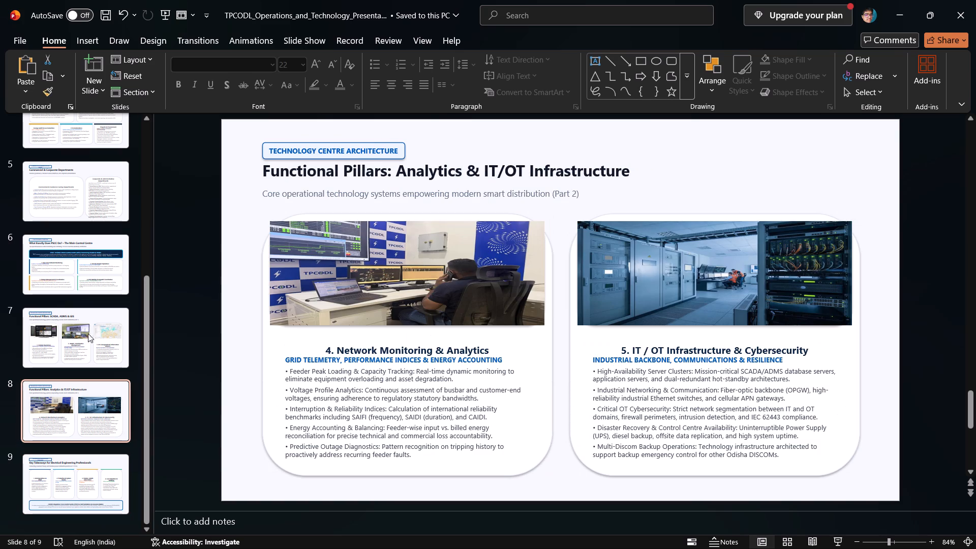
{"action": "left_click", "coordinate": [88, 328]}
{"action": "left_click", "coordinate": [100, 256]}
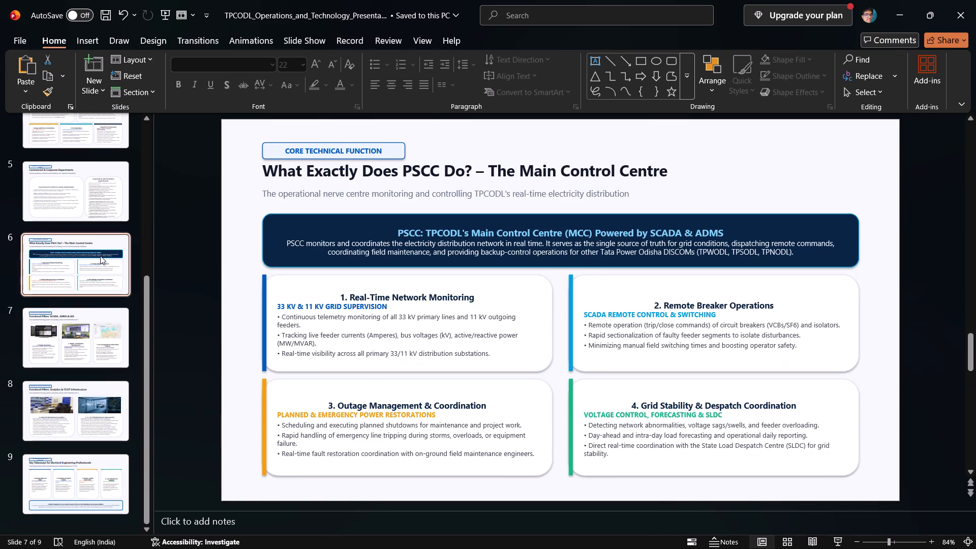
{"action": "left_click", "coordinate": [114, 201]}
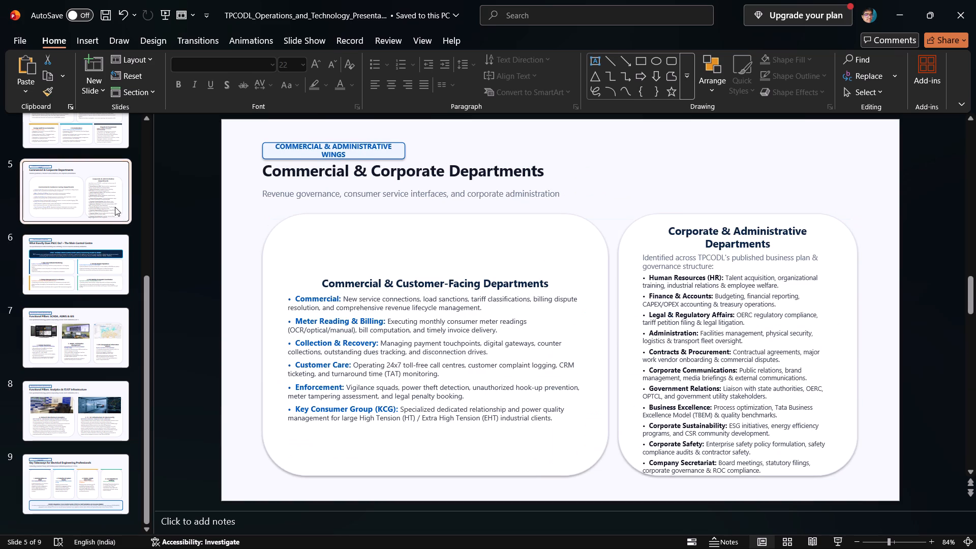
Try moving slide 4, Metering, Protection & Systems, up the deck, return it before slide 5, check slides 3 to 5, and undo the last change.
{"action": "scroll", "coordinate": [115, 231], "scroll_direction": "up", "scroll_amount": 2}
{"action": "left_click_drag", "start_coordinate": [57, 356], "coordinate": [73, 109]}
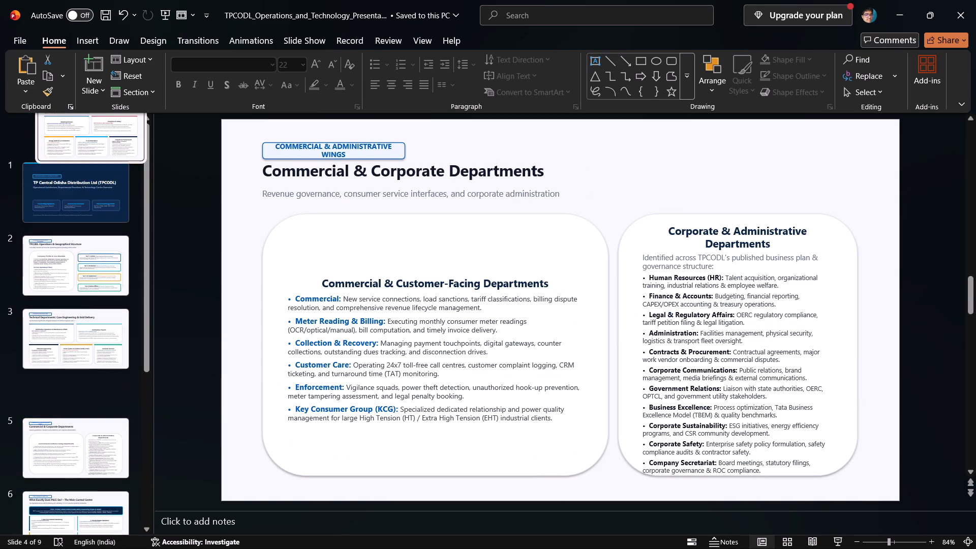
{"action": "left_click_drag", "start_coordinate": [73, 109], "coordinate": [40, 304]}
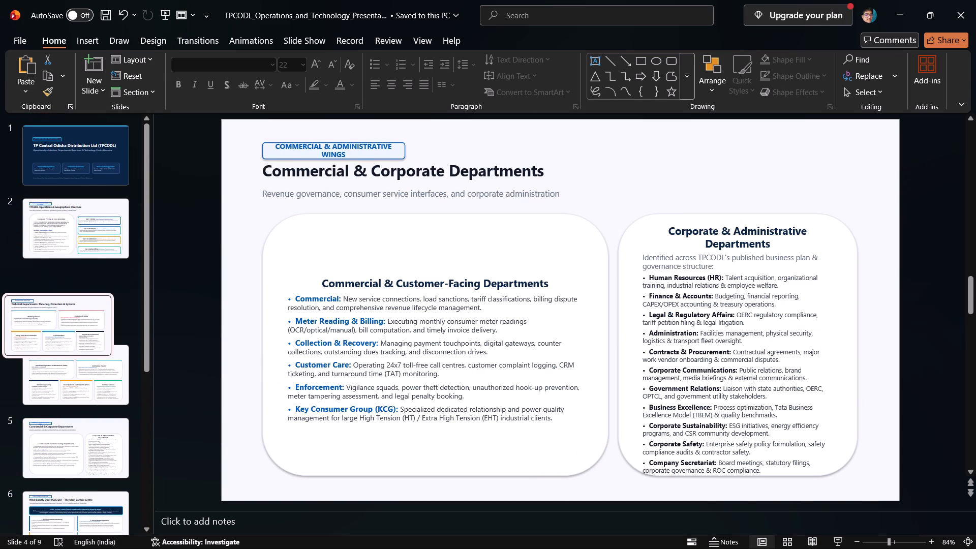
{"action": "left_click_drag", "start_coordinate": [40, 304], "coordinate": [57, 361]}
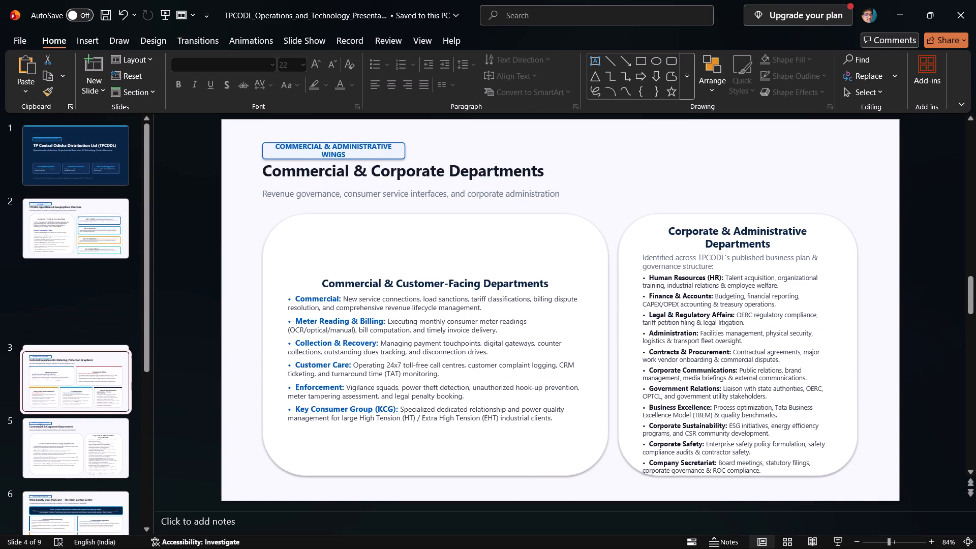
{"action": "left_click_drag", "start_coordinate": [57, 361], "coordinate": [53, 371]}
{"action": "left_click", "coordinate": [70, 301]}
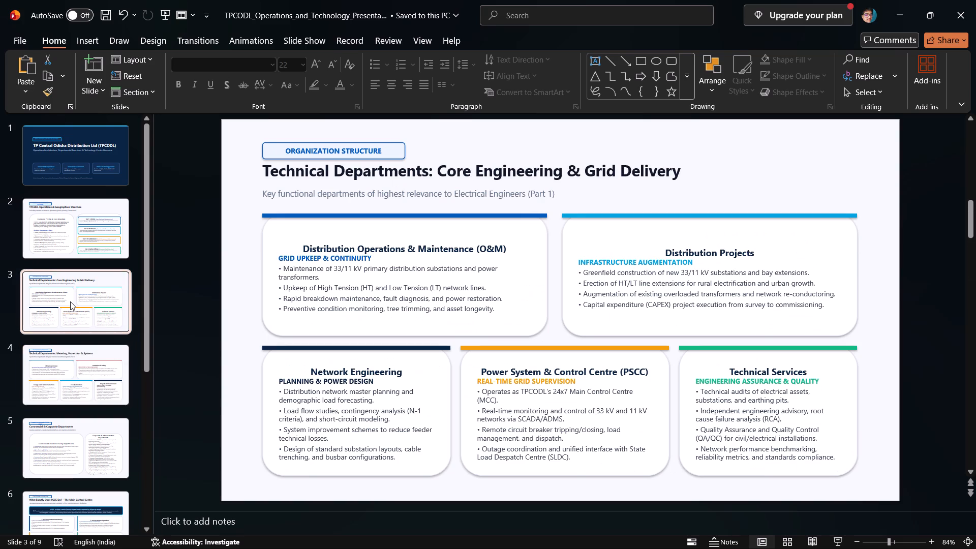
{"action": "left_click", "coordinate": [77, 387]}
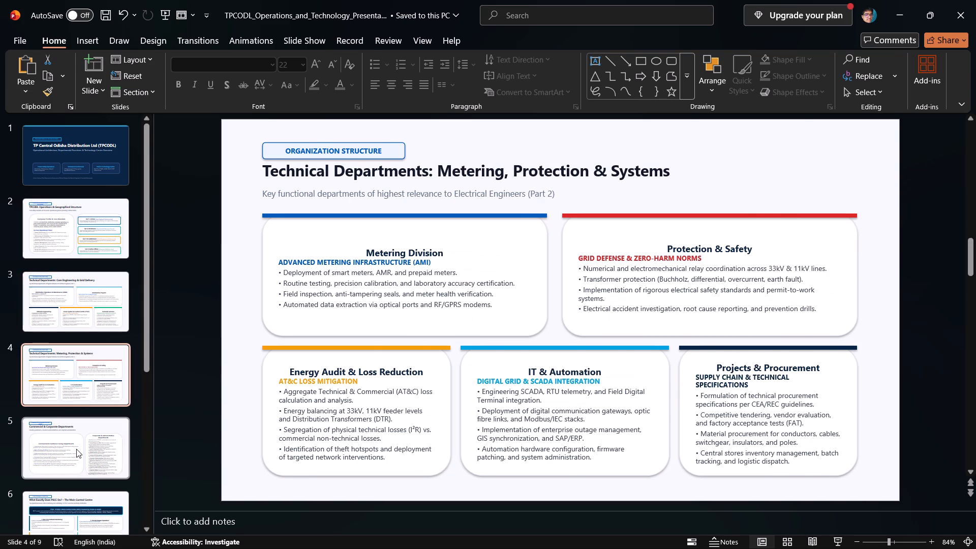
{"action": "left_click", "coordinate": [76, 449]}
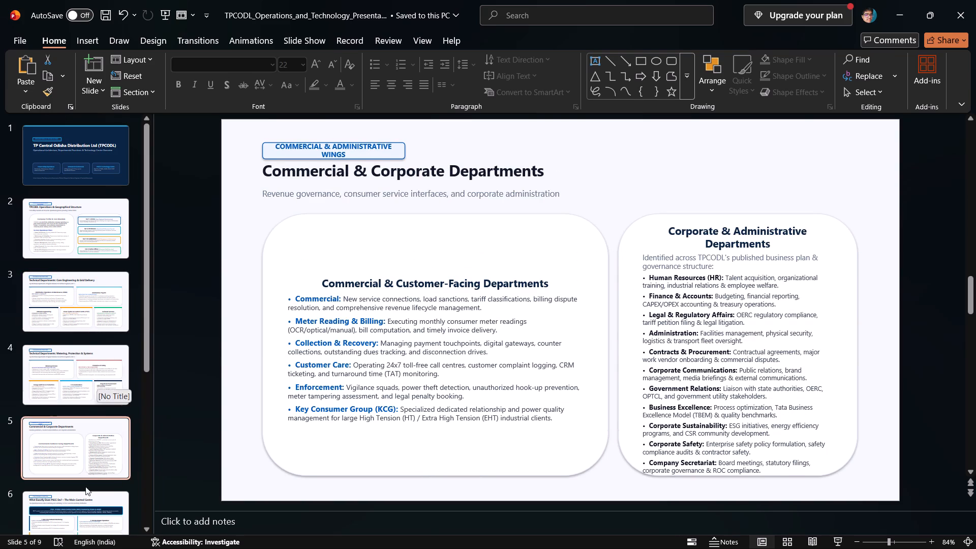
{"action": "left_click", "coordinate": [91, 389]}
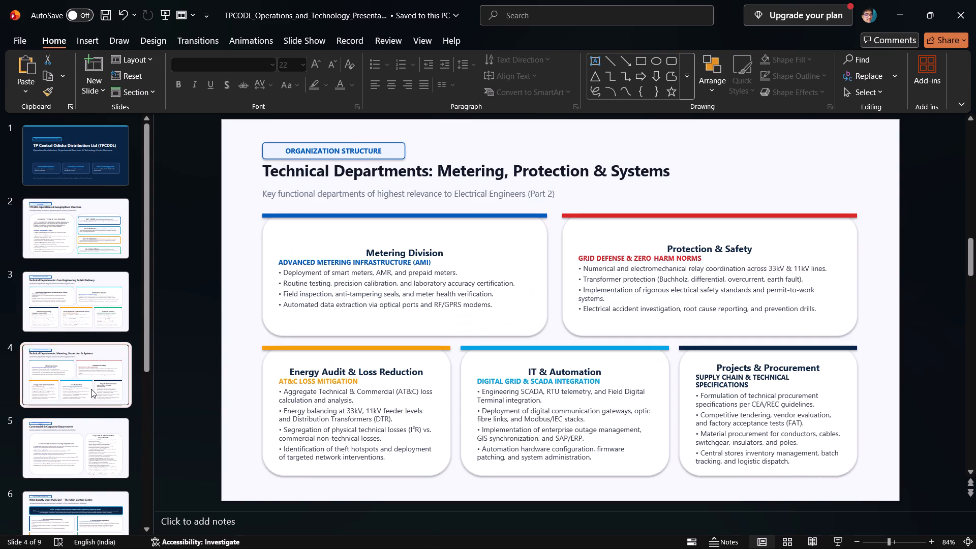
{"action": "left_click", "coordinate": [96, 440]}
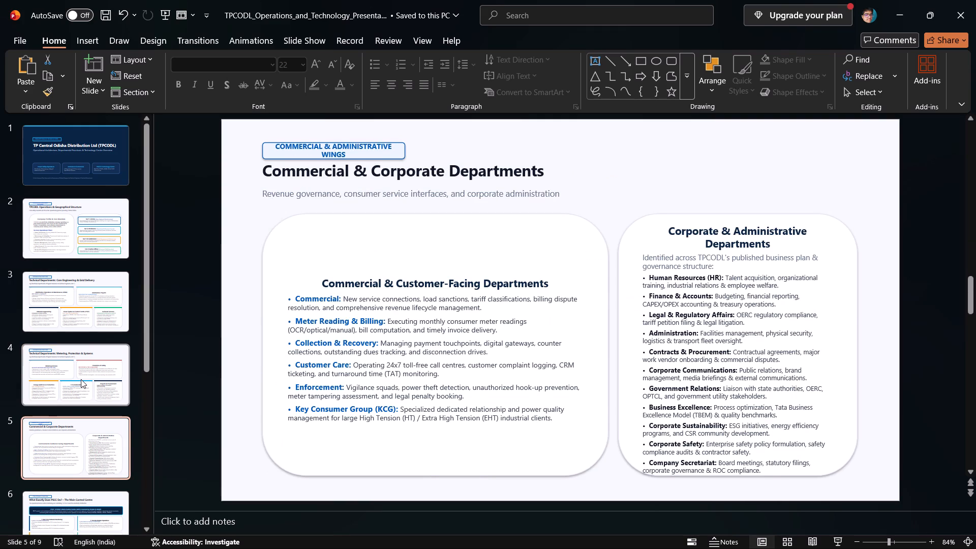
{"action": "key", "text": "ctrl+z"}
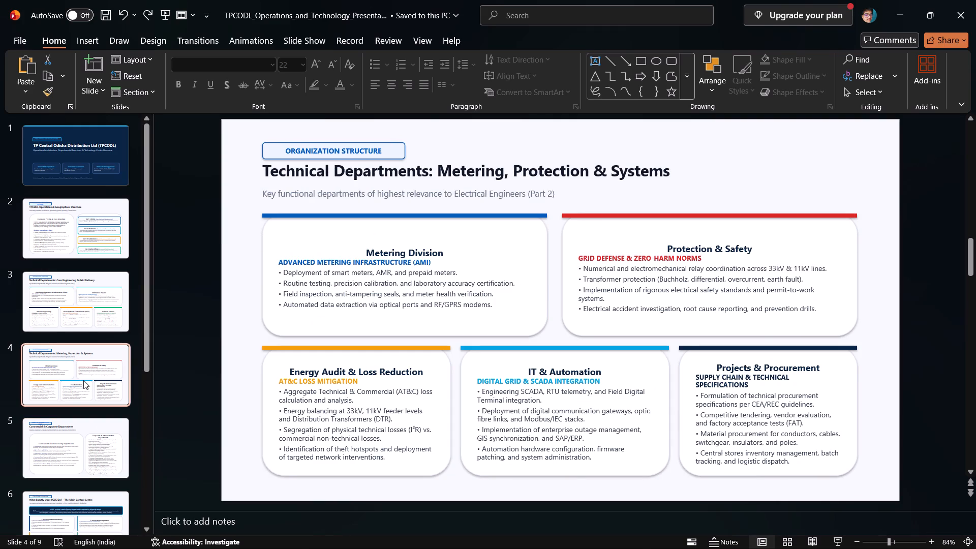
Recheck slides 3 and 5 for correct order and layout.
{"action": "left_click", "coordinate": [90, 296]}
{"action": "left_click", "coordinate": [79, 347]}
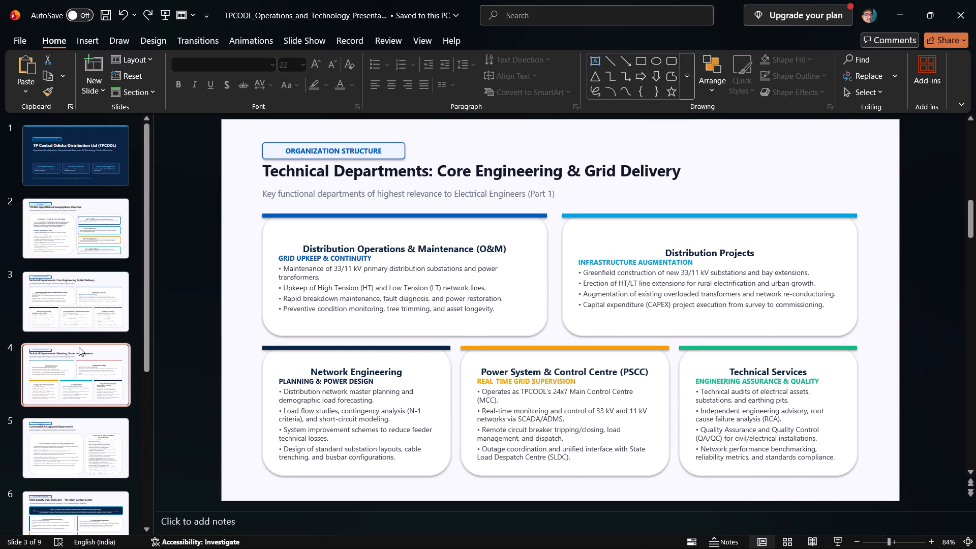
{"action": "left_click", "coordinate": [77, 434]}
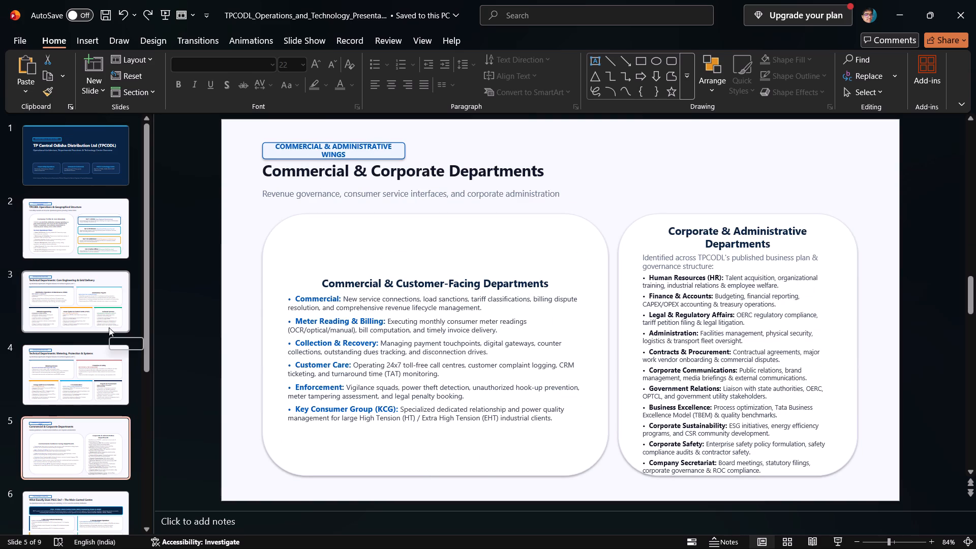
On slide 2, shrink the Tier 4: Section Offices card in width and height around its text, keeping its upper-left corner in place.
{"action": "scroll", "coordinate": [109, 327], "scroll_direction": "up", "scroll_amount": 7}
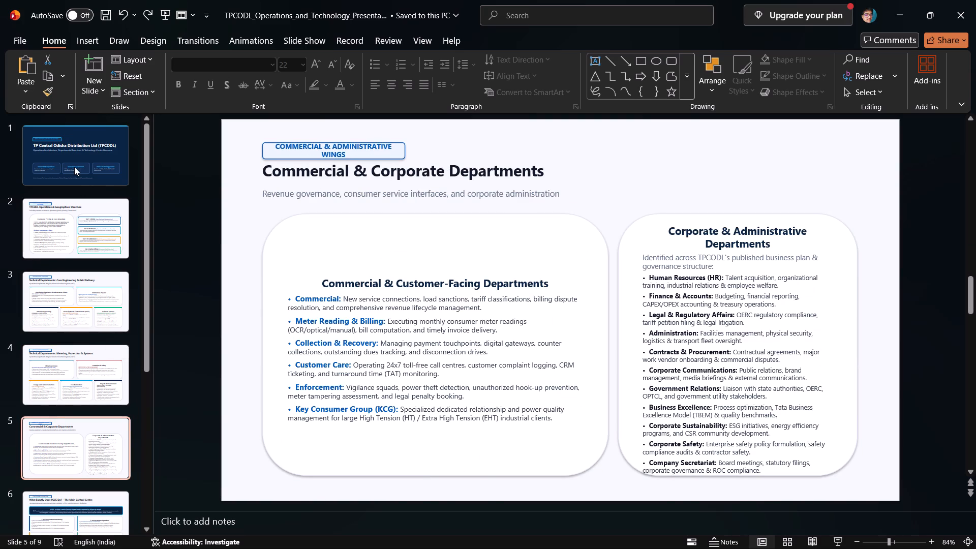
{"action": "left_click", "coordinate": [74, 167]}
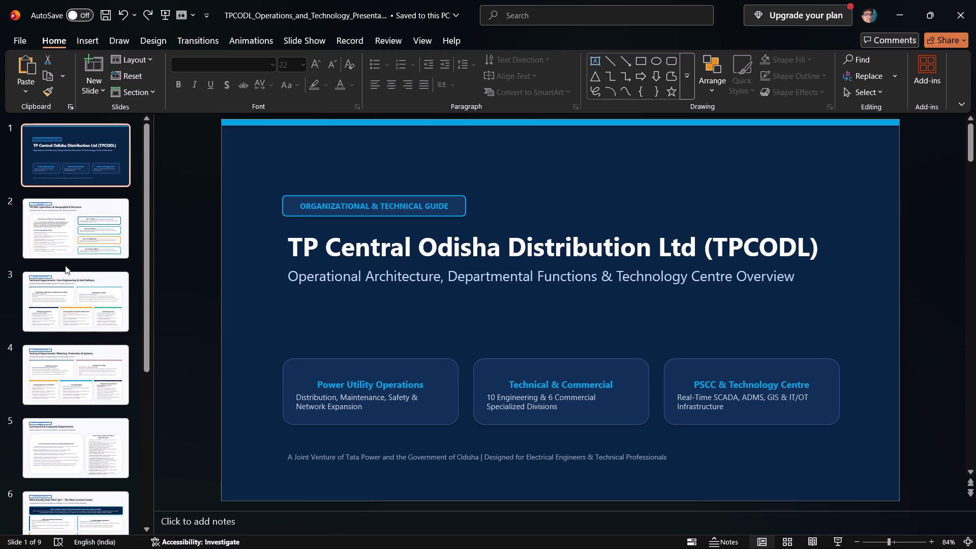
{"action": "left_click", "coordinate": [68, 246]}
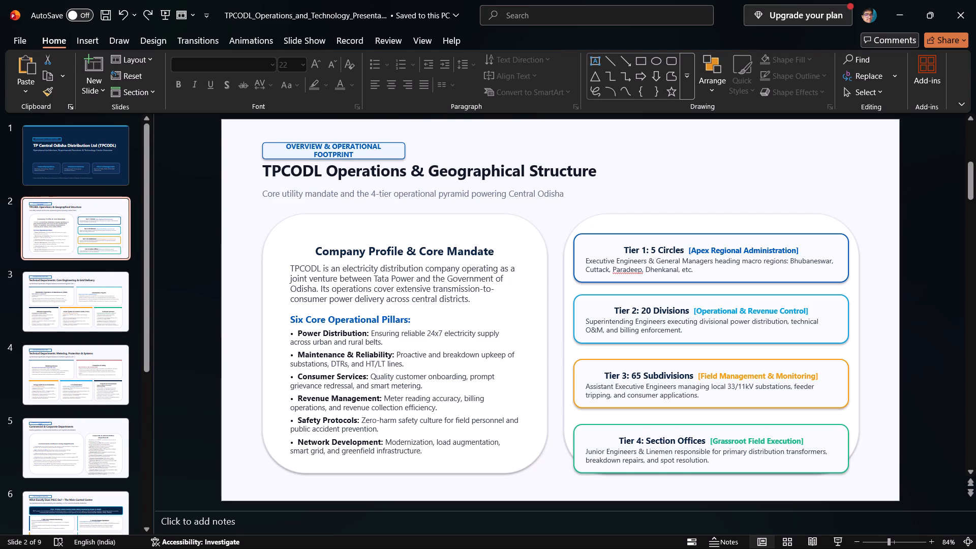
{"action": "left_click", "coordinate": [647, 193]}
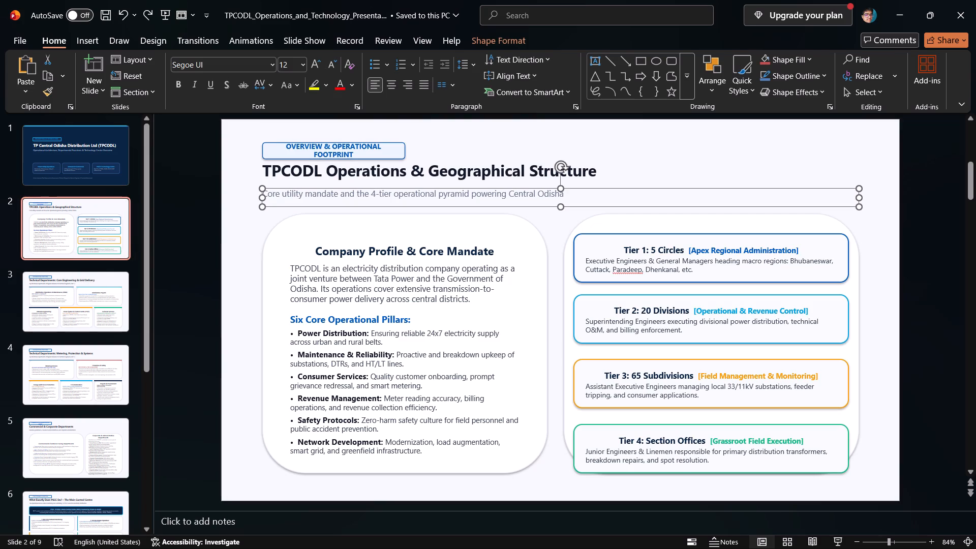
{"action": "left_click", "coordinate": [702, 473]}
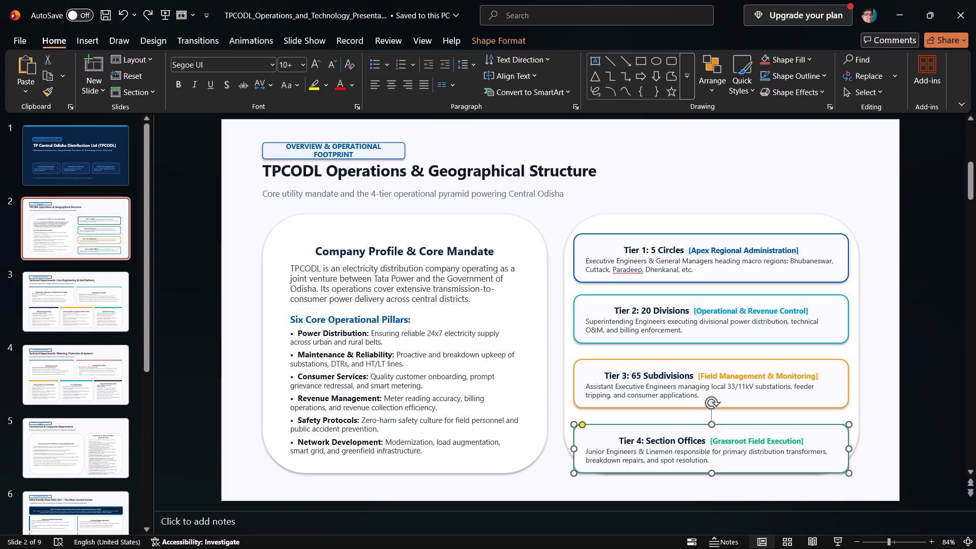
{"action": "left_click_drag", "start_coordinate": [848, 470], "coordinate": [840, 466]}
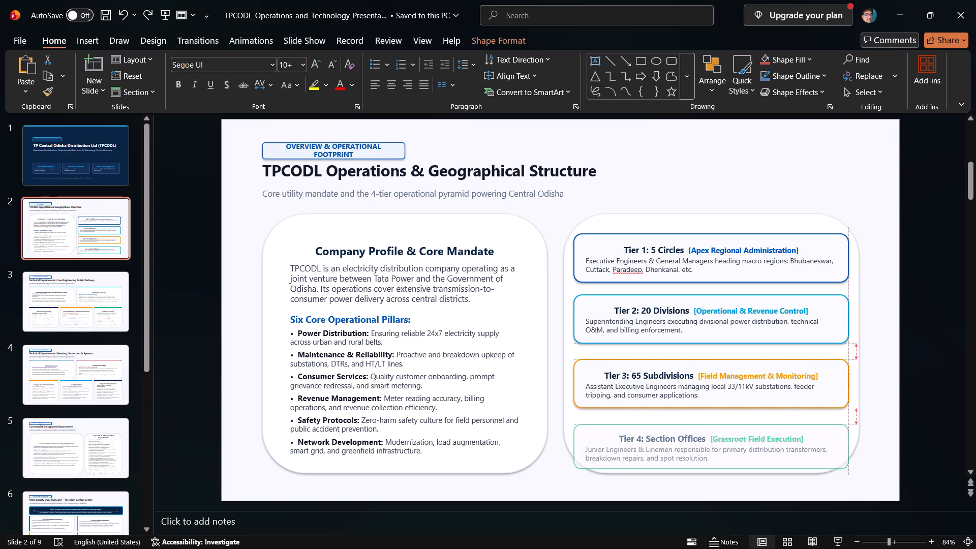
{"action": "left_click_drag", "start_coordinate": [840, 466], "coordinate": [780, 453]}
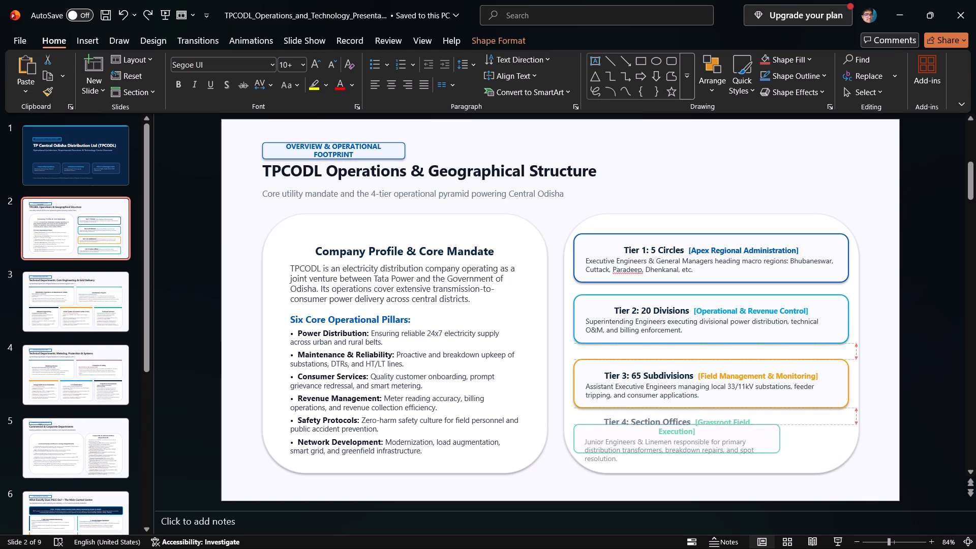
{"action": "left_click_drag", "start_coordinate": [780, 453], "coordinate": [793, 455]}
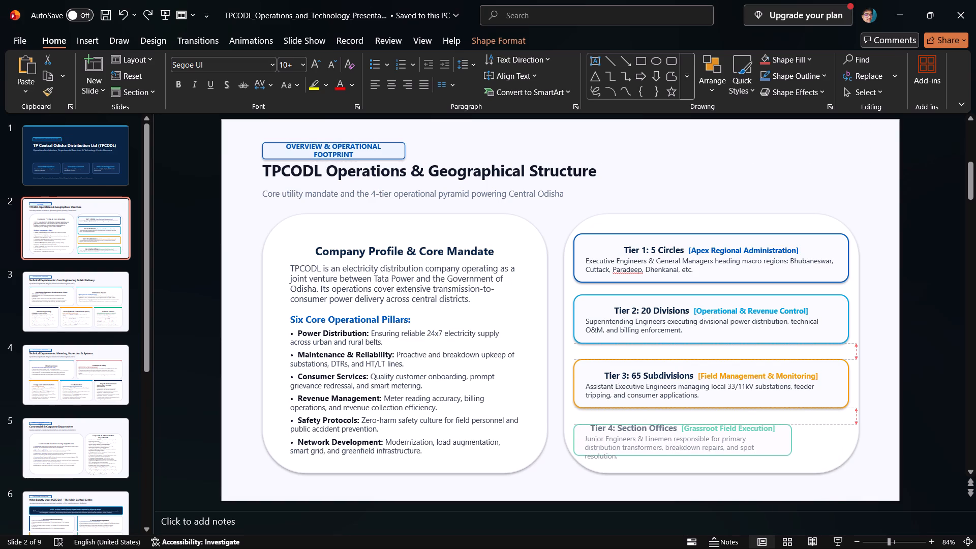
{"action": "left_click_drag", "start_coordinate": [793, 455], "coordinate": [795, 456]}
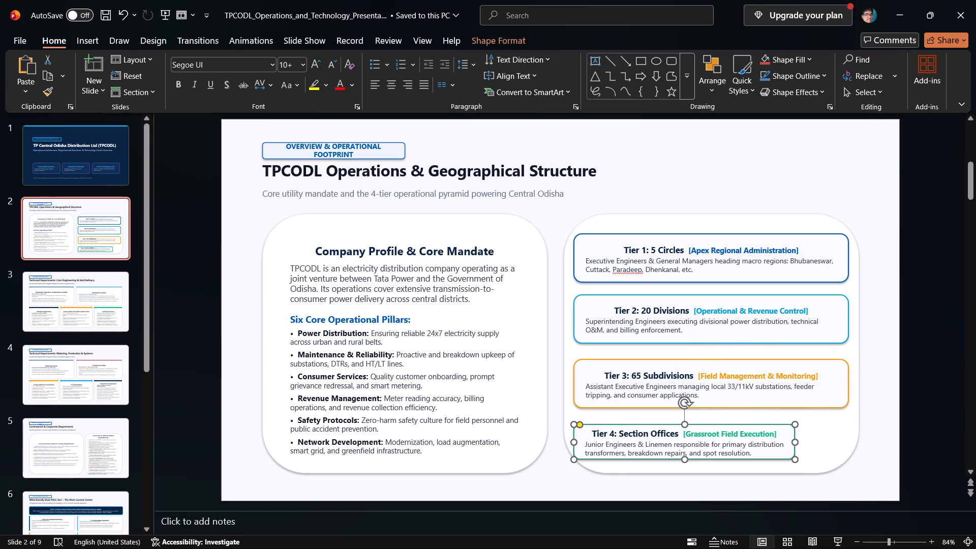
Resize the Tier 3: 65 Subdivisions card to match the Tier 4 card's width and reduce its height, keeping its left edge aligned.
{"action": "left_click", "coordinate": [746, 387]}
{"action": "left_click_drag", "start_coordinate": [850, 407], "coordinate": [793, 410]}
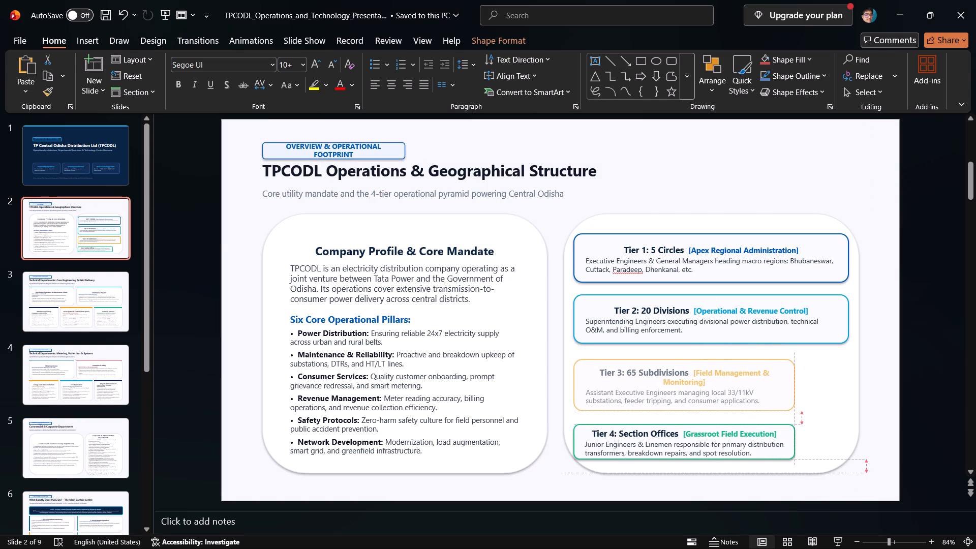
{"action": "left_click_drag", "start_coordinate": [793, 410], "coordinate": [795, 410]}
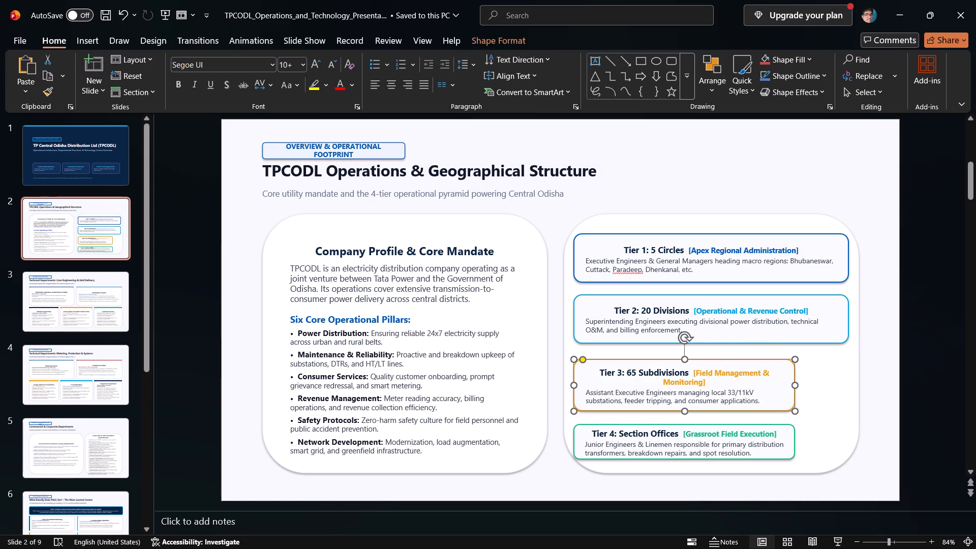
{"action": "left_click_drag", "start_coordinate": [794, 360], "coordinate": [788, 367]}
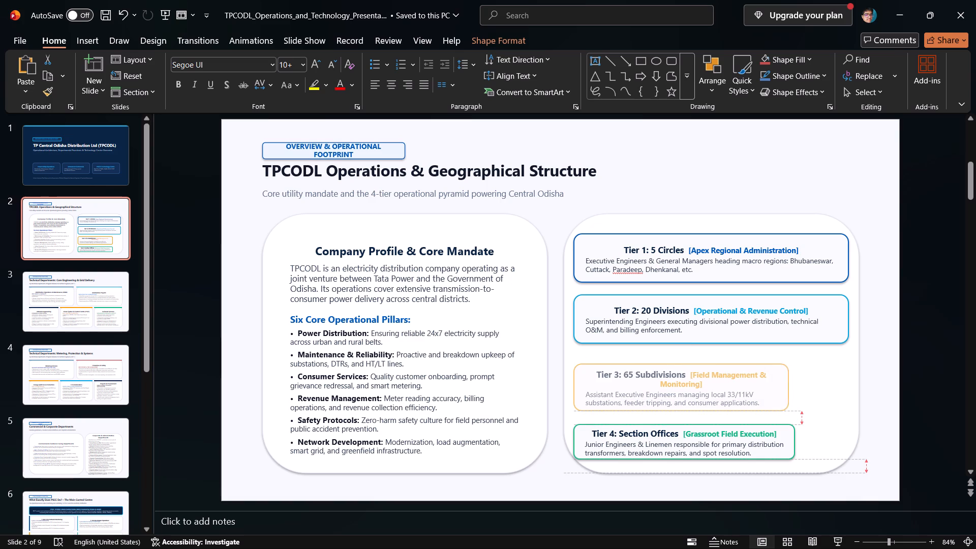
{"action": "left_click_drag", "start_coordinate": [788, 367], "coordinate": [769, 390]}
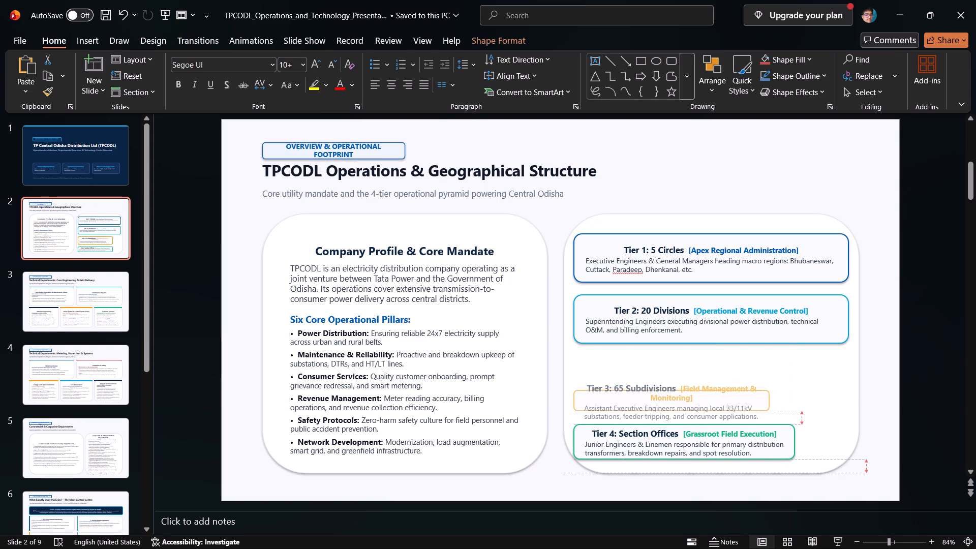
{"action": "left_click_drag", "start_coordinate": [769, 390], "coordinate": [771, 378]}
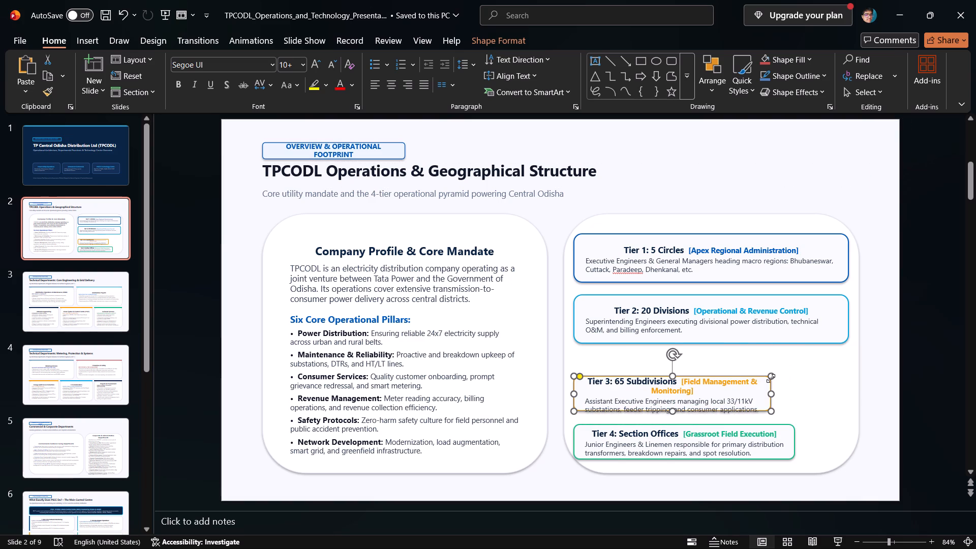
{"action": "left_click_drag", "start_coordinate": [772, 375], "coordinate": [780, 371]}
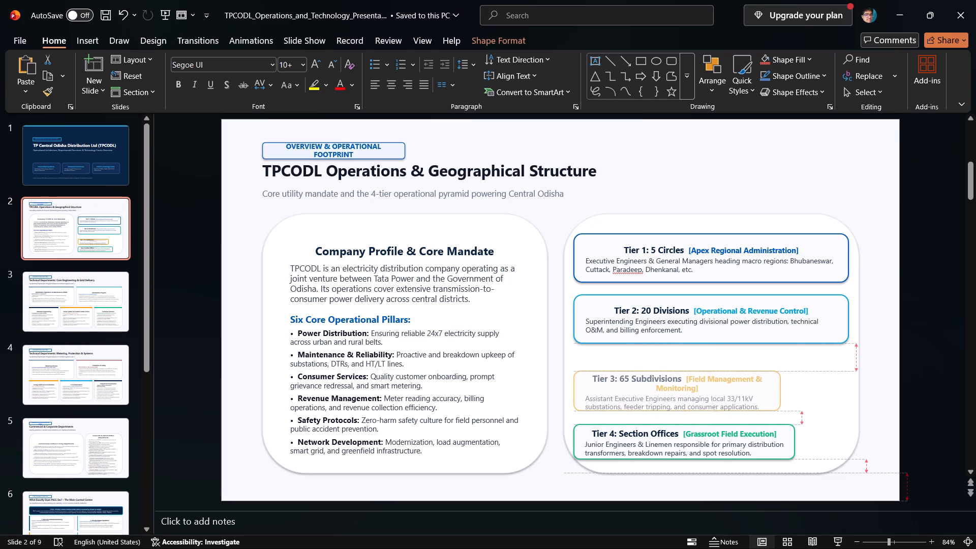
{"action": "left_click_drag", "start_coordinate": [780, 371], "coordinate": [797, 374]}
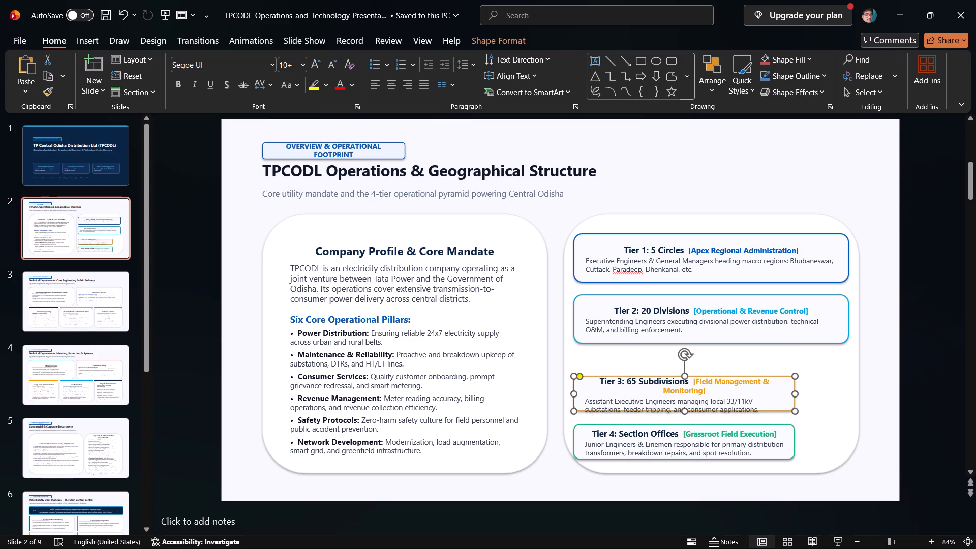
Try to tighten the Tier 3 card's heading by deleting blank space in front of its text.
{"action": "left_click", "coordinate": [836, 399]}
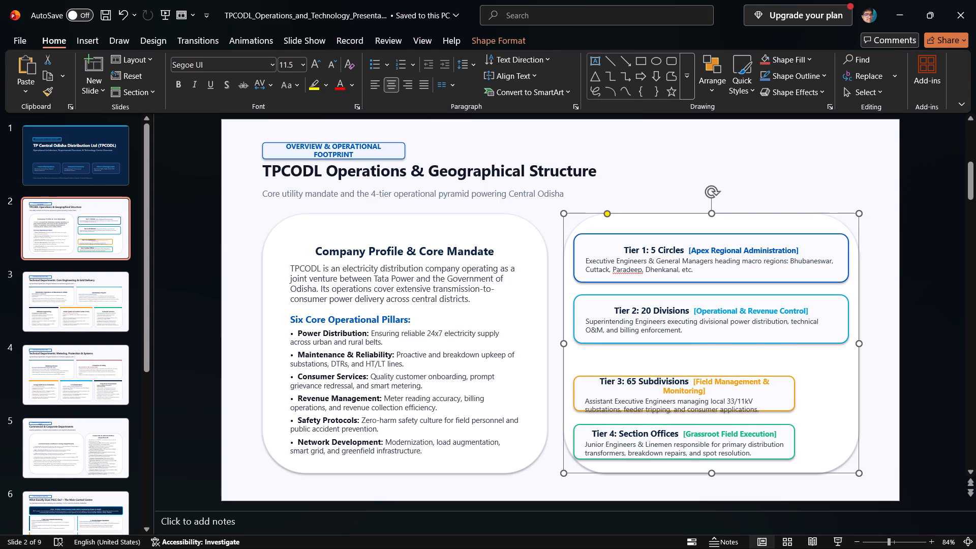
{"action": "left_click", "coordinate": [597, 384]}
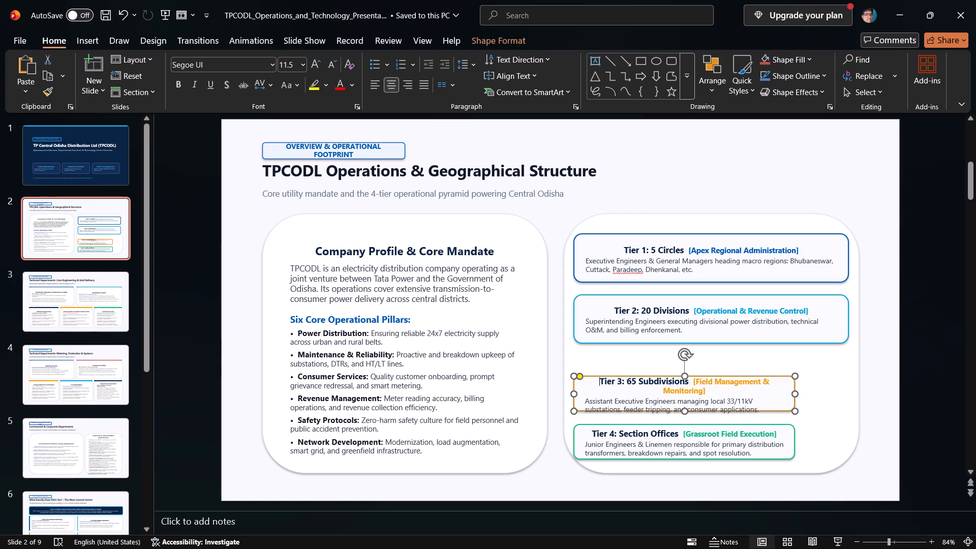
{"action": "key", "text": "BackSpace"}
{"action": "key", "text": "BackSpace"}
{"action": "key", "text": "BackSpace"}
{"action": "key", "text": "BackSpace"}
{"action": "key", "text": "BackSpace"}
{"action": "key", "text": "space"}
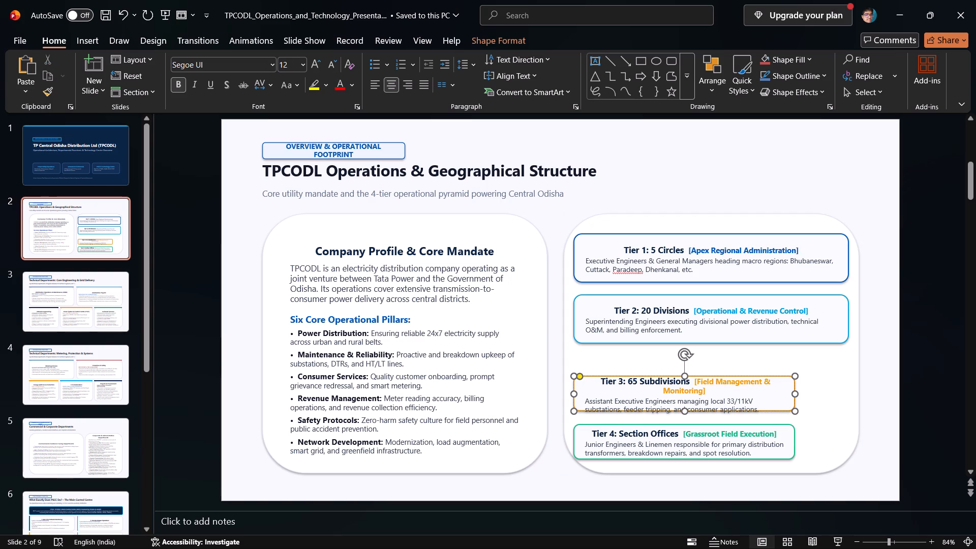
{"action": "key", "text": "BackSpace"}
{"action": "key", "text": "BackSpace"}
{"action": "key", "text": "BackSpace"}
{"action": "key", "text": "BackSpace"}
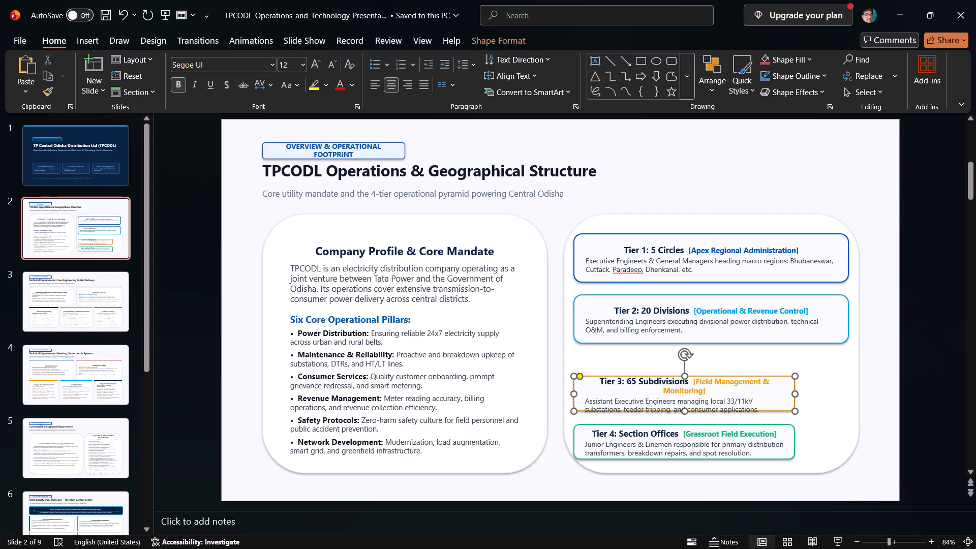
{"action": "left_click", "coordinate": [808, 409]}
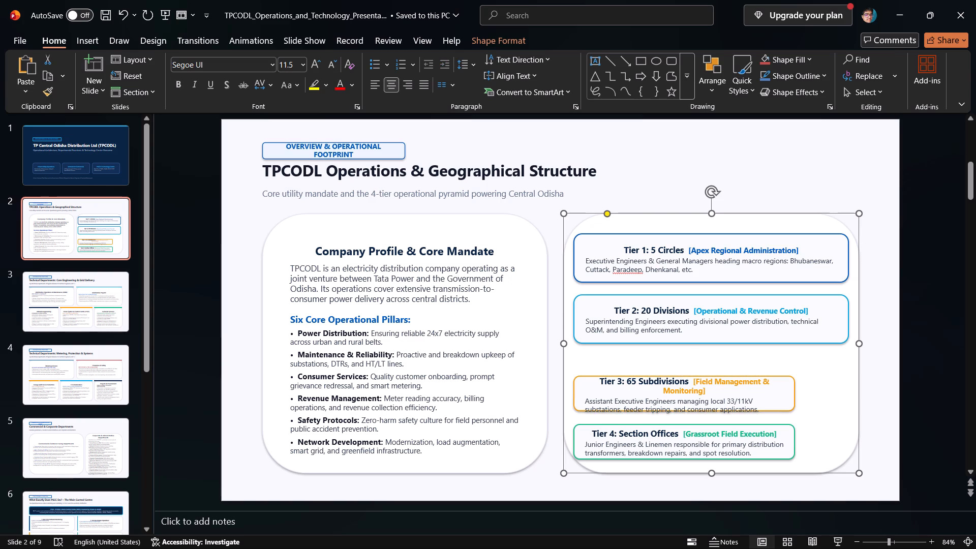
Narrow the Tier 2: 20 Divisions card to nearly the width of the Tier 3 card and reduce its height.
{"action": "left_click", "coordinate": [796, 331]}
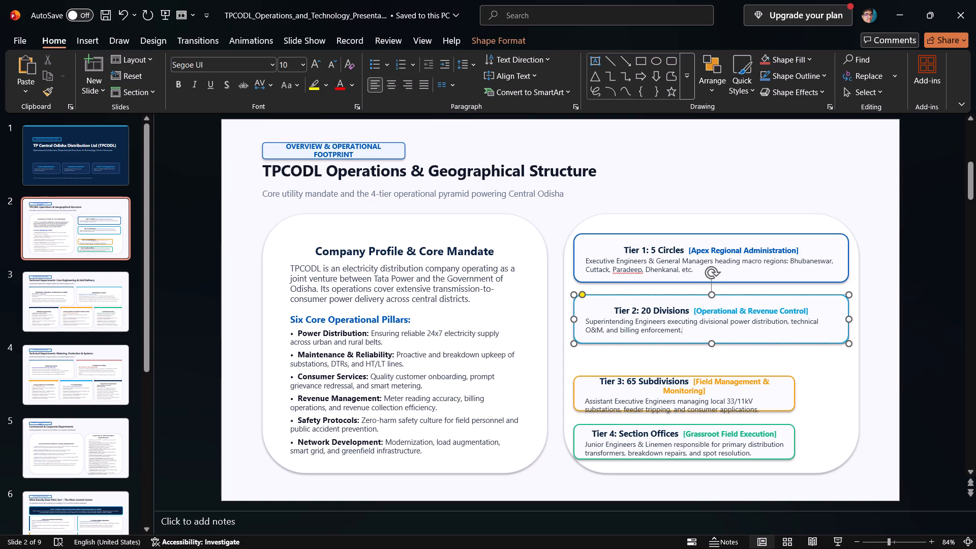
{"action": "left_click_drag", "start_coordinate": [850, 344], "coordinate": [790, 342]}
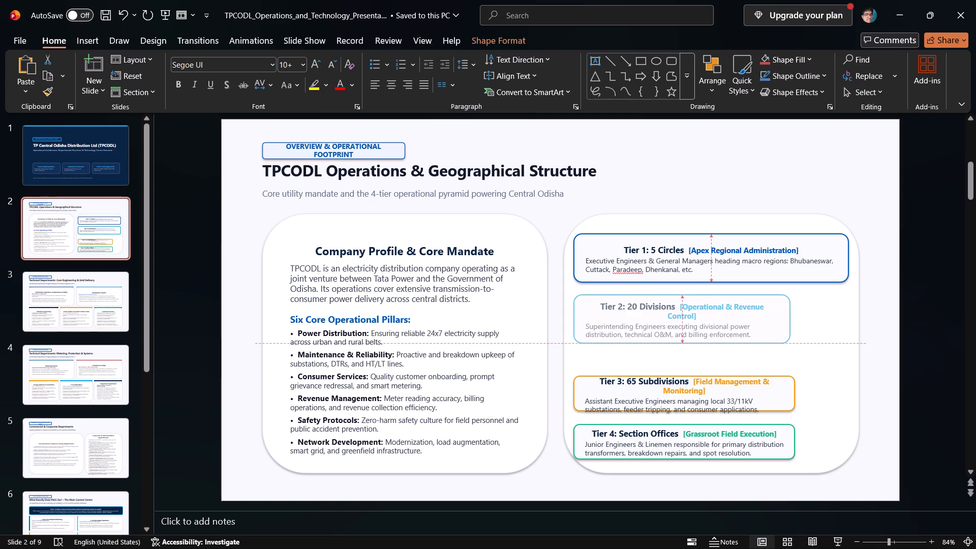
{"action": "left_click_drag", "start_coordinate": [790, 342], "coordinate": [790, 342]}
{"action": "left_click_drag", "start_coordinate": [790, 342], "coordinate": [795, 343]}
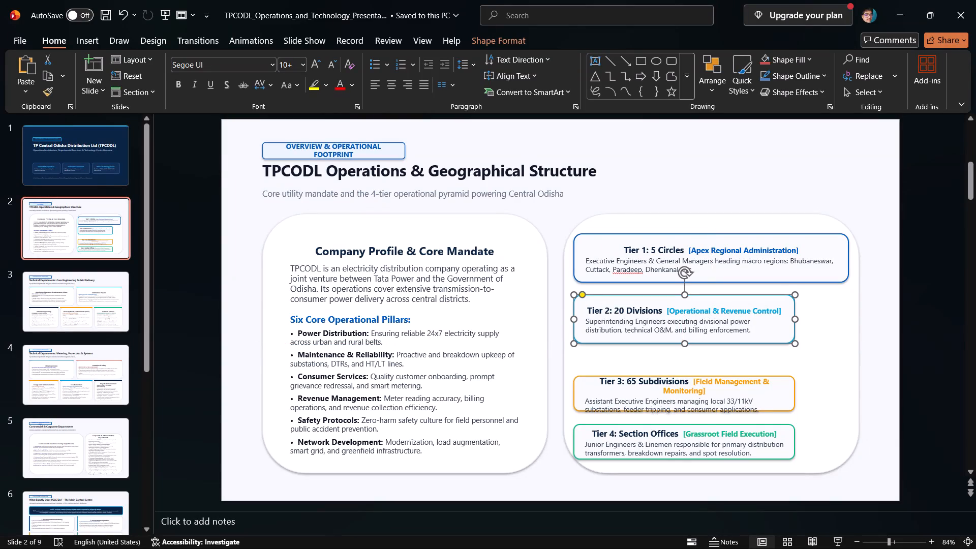
{"action": "left_click_drag", "start_coordinate": [795, 296], "coordinate": [788, 304]}
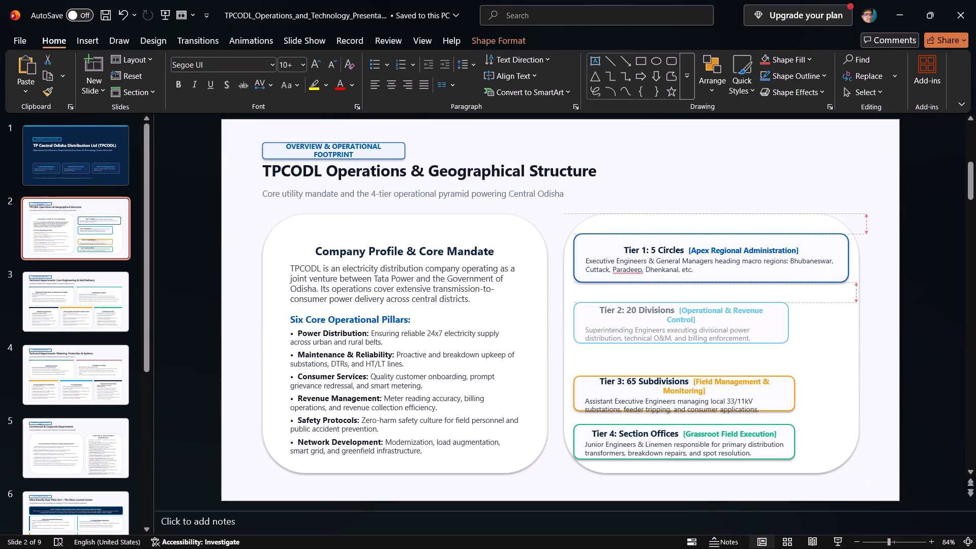
{"action": "left_click_drag", "start_coordinate": [788, 304], "coordinate": [789, 304]}
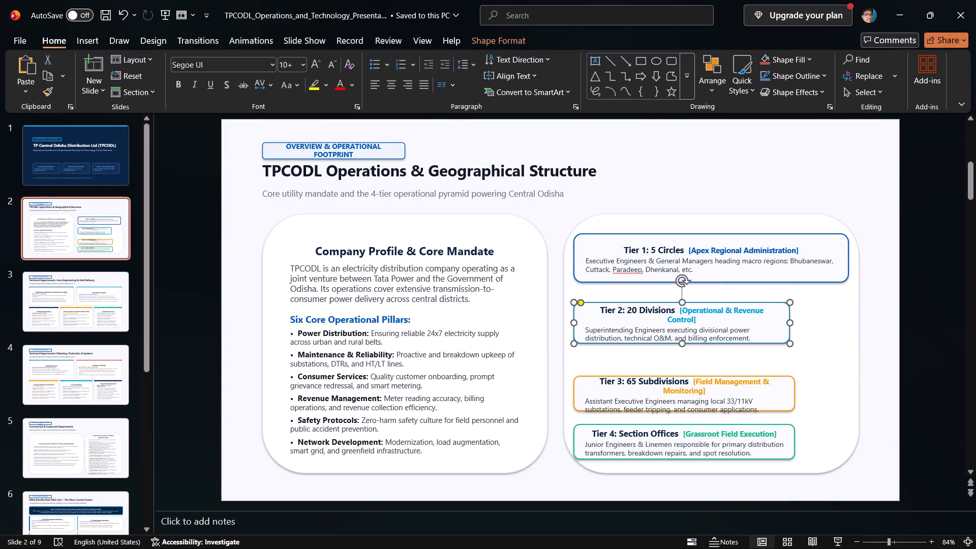
Move the Tier 2 card down to just above the Tier 3 card, aligning their left edges.
{"action": "left_click", "coordinate": [731, 313]}
{"action": "left_click", "coordinate": [741, 321]}
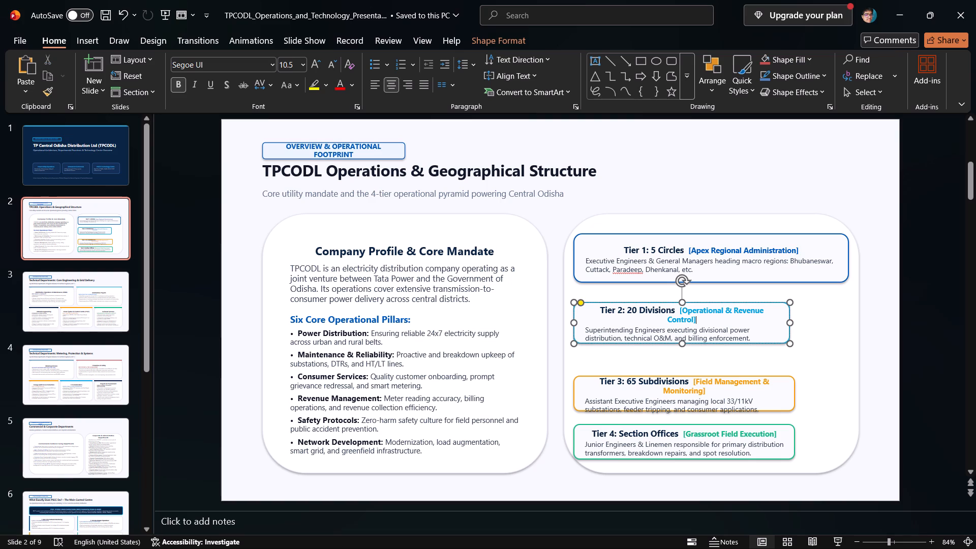
{"action": "left_click", "coordinate": [622, 322]}
{"action": "left_click_drag", "start_coordinate": [661, 303], "coordinate": [656, 323]}
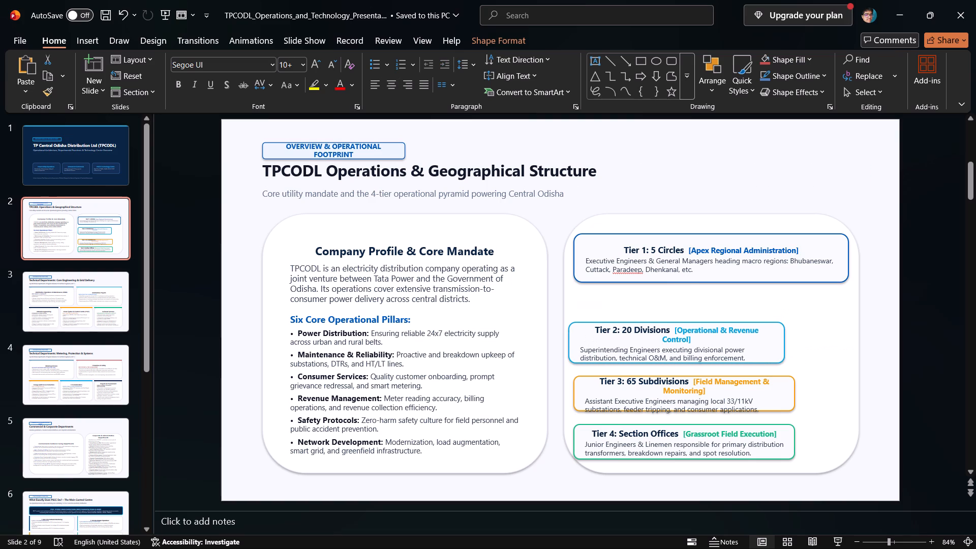
{"action": "left_click_drag", "start_coordinate": [656, 323], "coordinate": [661, 325]}
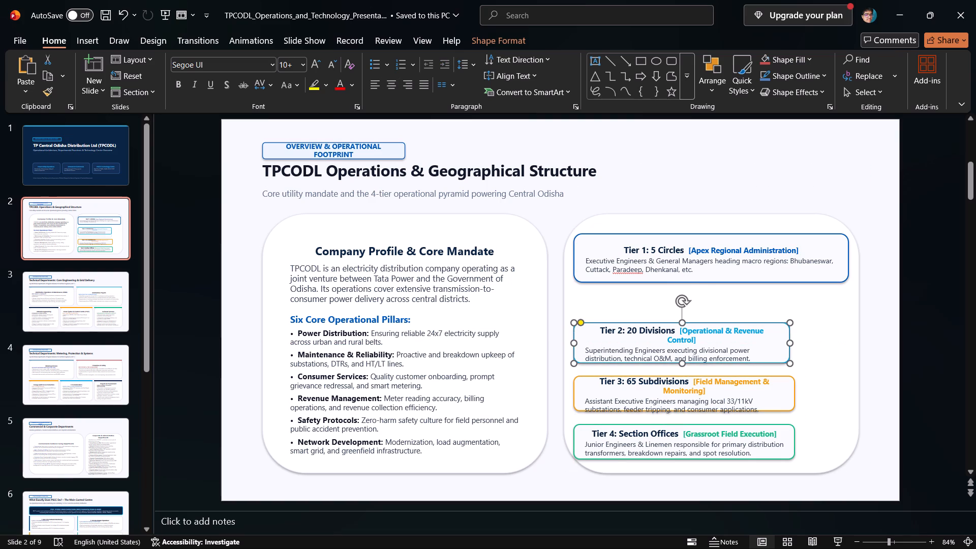
Narrow the Tier 1: 5 Circles card to the same width as the Tier 2 card.
{"action": "left_click", "coordinate": [698, 261]}
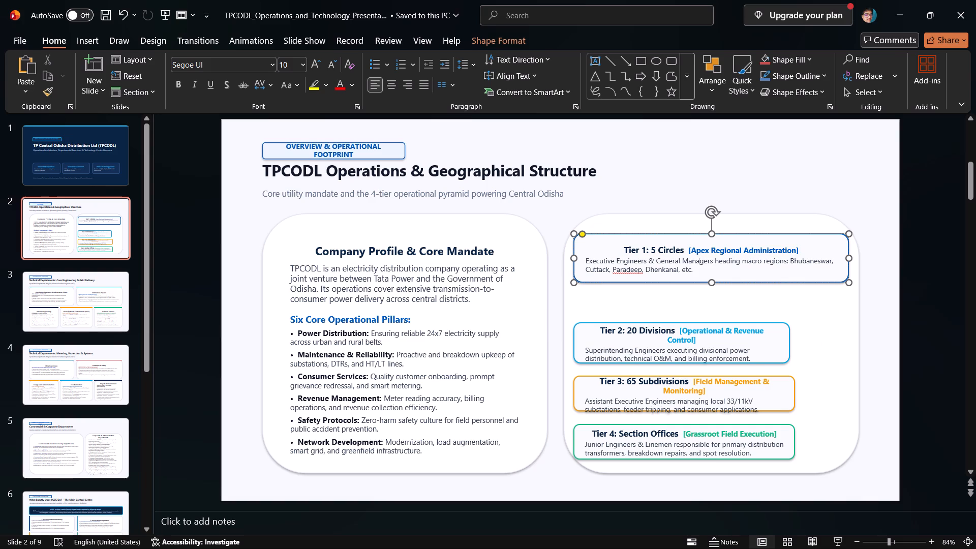
{"action": "left_click_drag", "start_coordinate": [848, 281], "coordinate": [777, 283]}
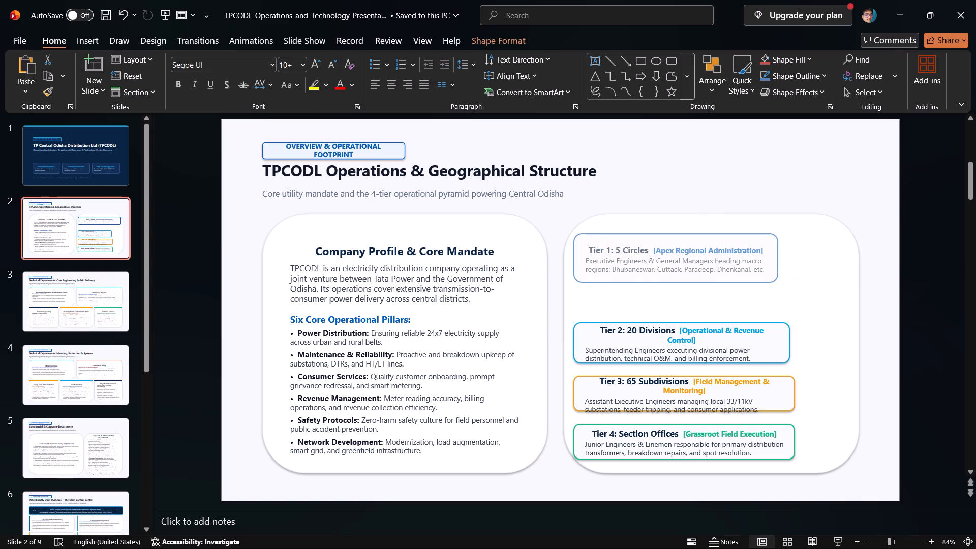
{"action": "left_click_drag", "start_coordinate": [777, 283], "coordinate": [789, 285]}
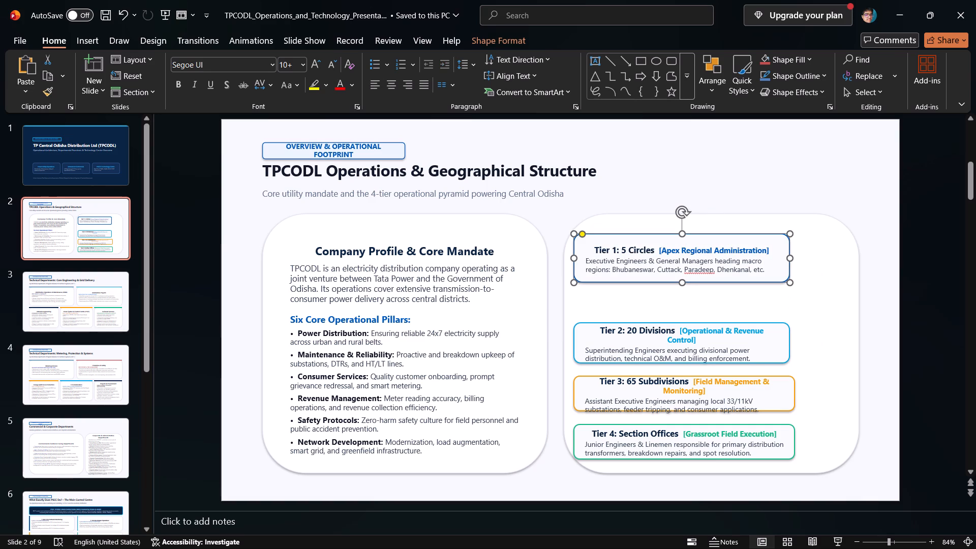
Move the Tier 1: 5 Circles card down to just above the Tier 2 card, keeping their edges aligned.
{"action": "left_click_drag", "start_coordinate": [693, 234], "coordinate": [695, 261]}
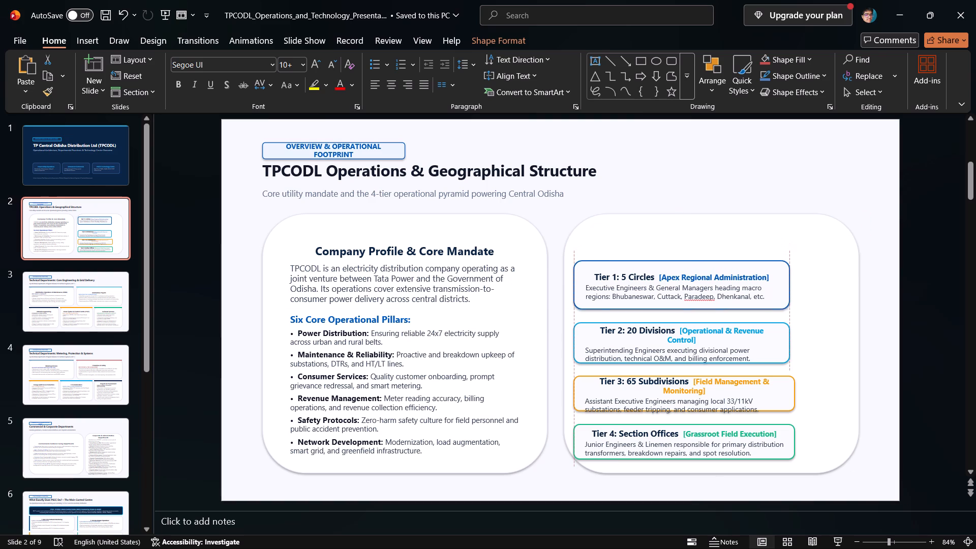
{"action": "left_click_drag", "start_coordinate": [695, 261], "coordinate": [696, 271]}
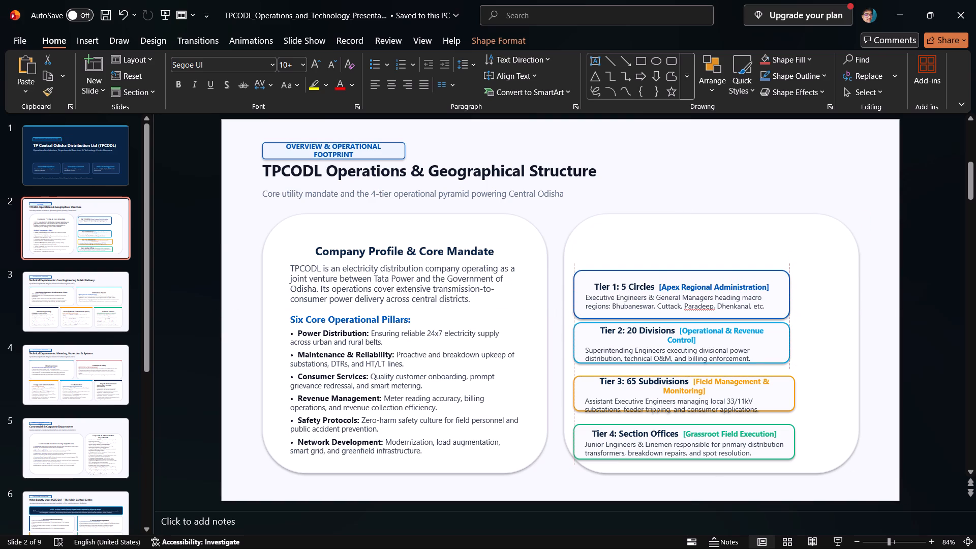
{"action": "left_click_drag", "start_coordinate": [696, 271], "coordinate": [696, 269]}
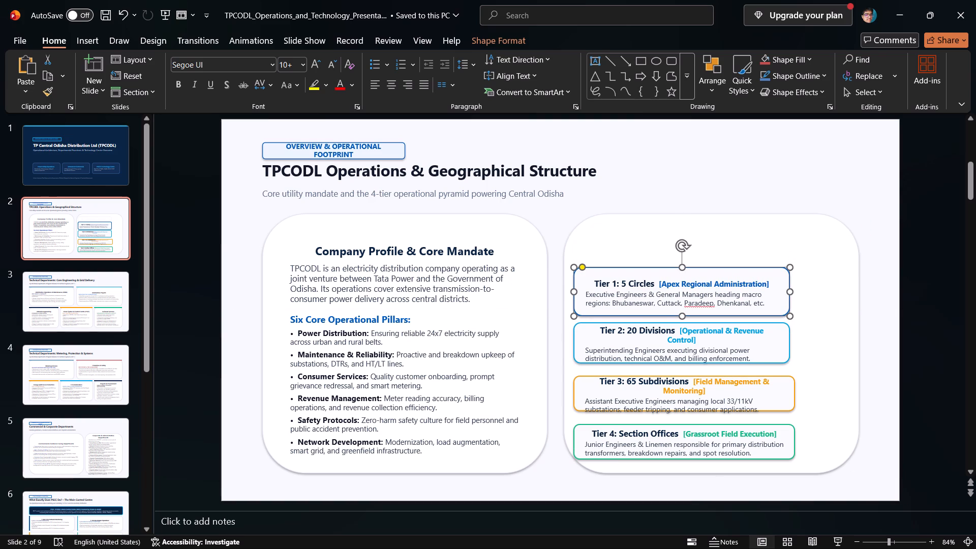
Shift the Tier 3, Tier 2 and Tier 1 cards down in turn so they stack closely above the Tier 4 card.
{"action": "left_click", "coordinate": [674, 402]}
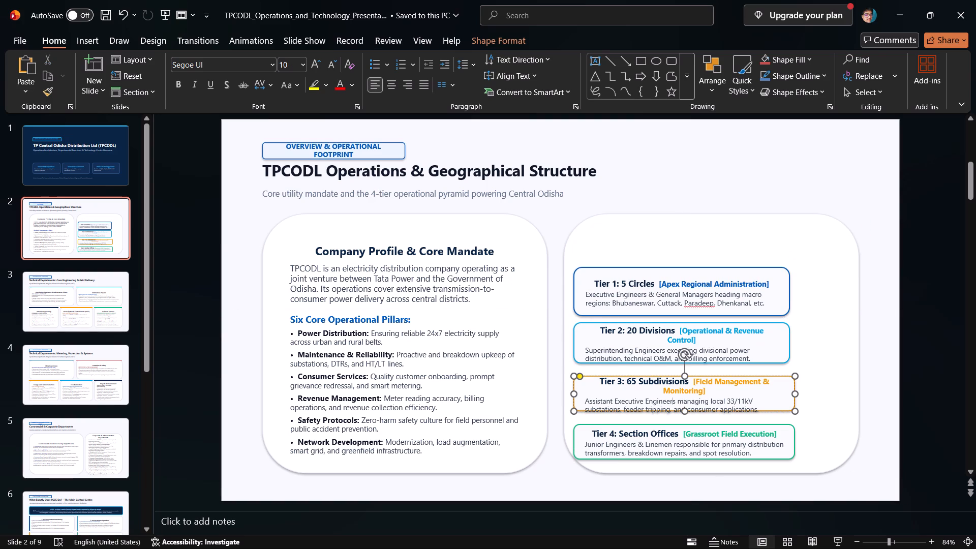
{"action": "left_click_drag", "start_coordinate": [596, 377], "coordinate": [598, 382]}
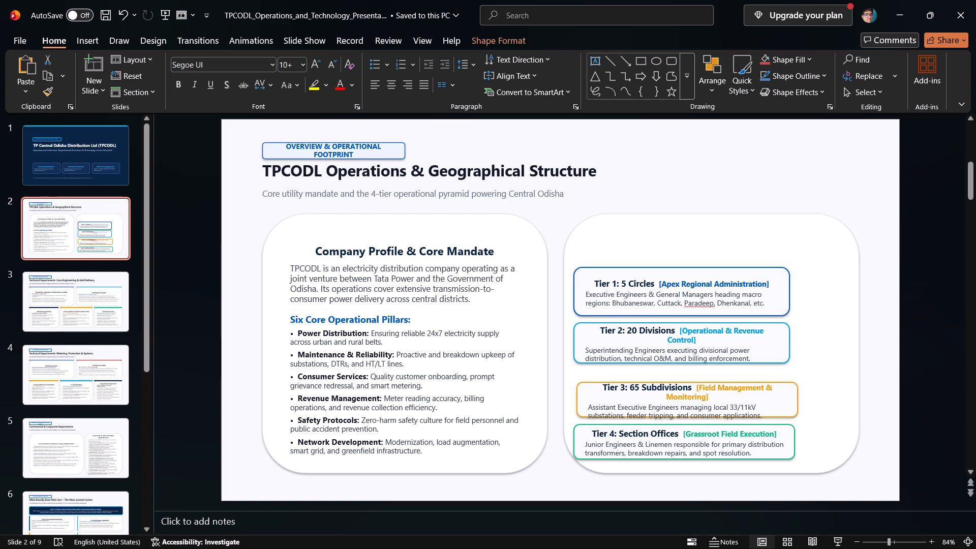
{"action": "left_click_drag", "start_coordinate": [598, 382], "coordinate": [597, 382]}
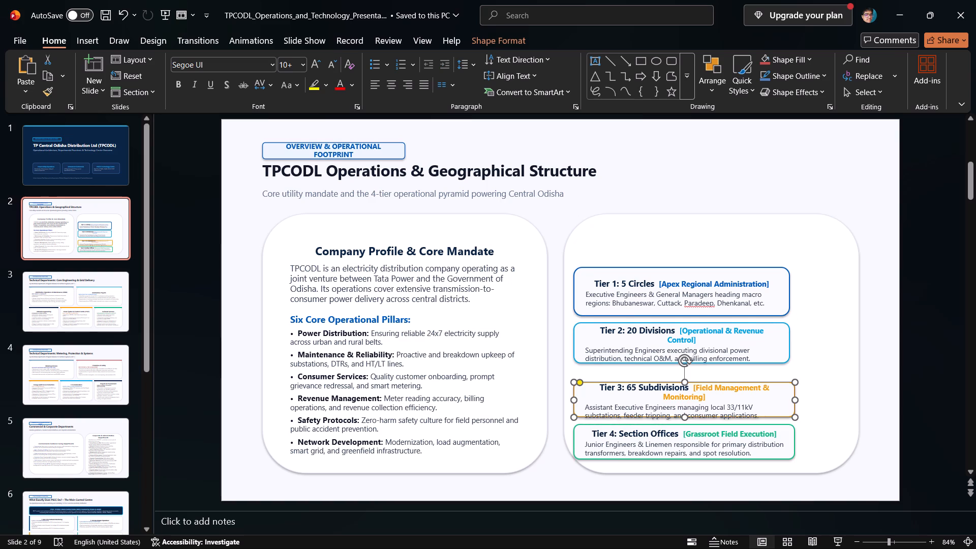
{"action": "left_click", "coordinate": [596, 343]}
{"action": "left_click", "coordinate": [606, 326]}
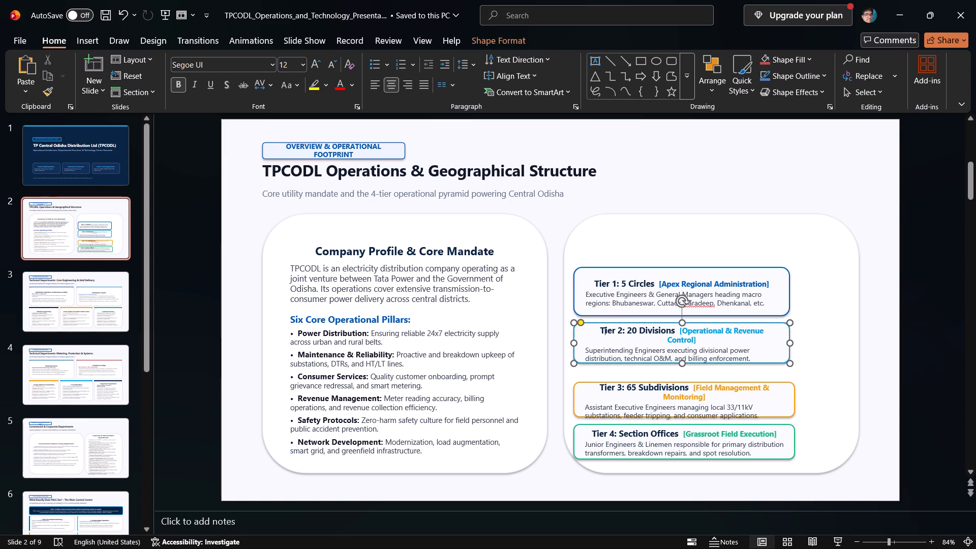
{"action": "left_click_drag", "start_coordinate": [606, 325], "coordinate": [606, 334]}
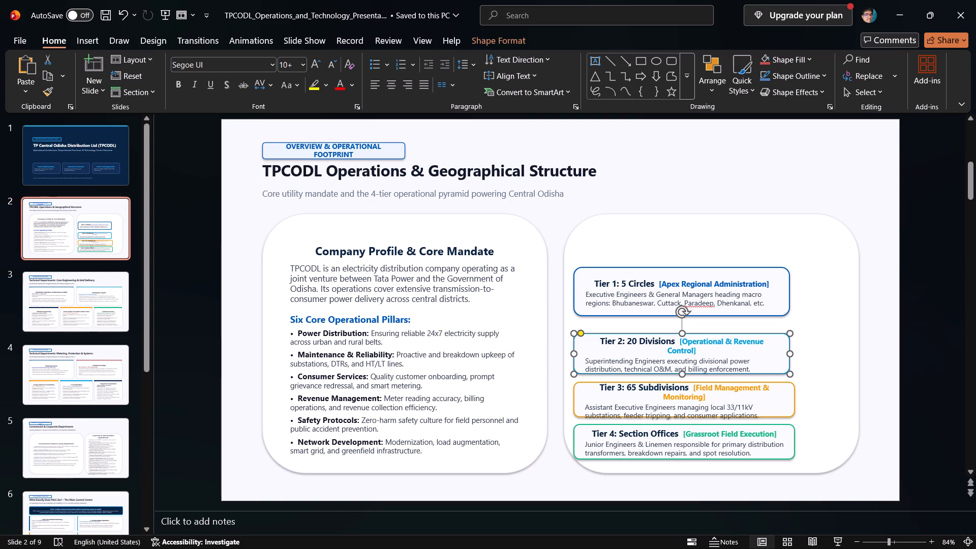
{"action": "left_click", "coordinate": [616, 284]}
{"action": "left_click_drag", "start_coordinate": [630, 271], "coordinate": [630, 278]}
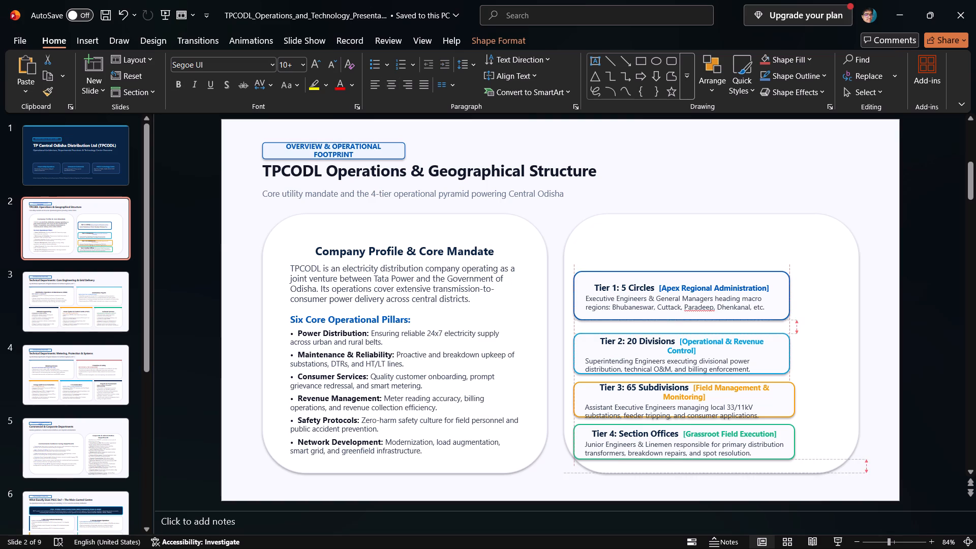
{"action": "left_click_drag", "start_coordinate": [630, 278], "coordinate": [629, 281]}
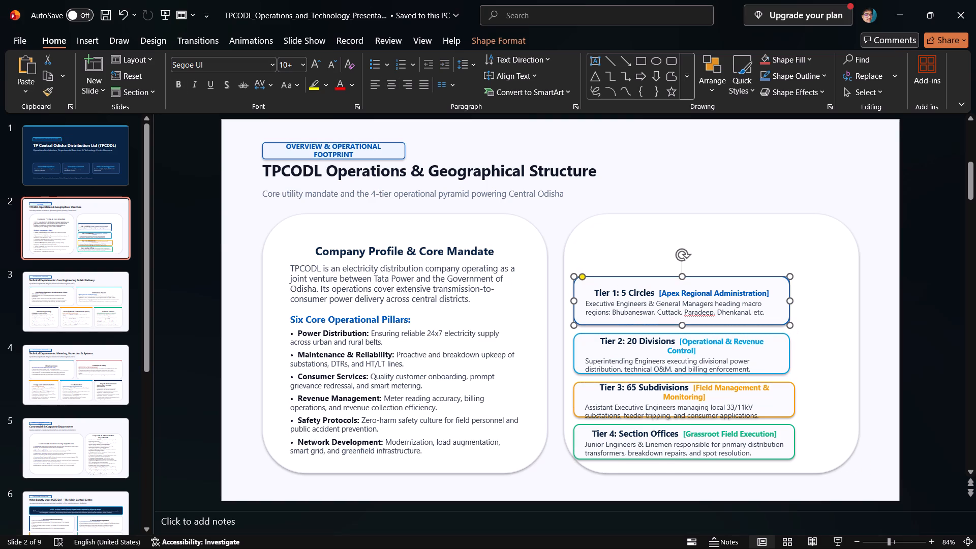
Shrink the Tier 1 card from its upper corner so its frame fits closely around its text.
{"action": "left_click_drag", "start_coordinate": [789, 274], "coordinate": [782, 284]}
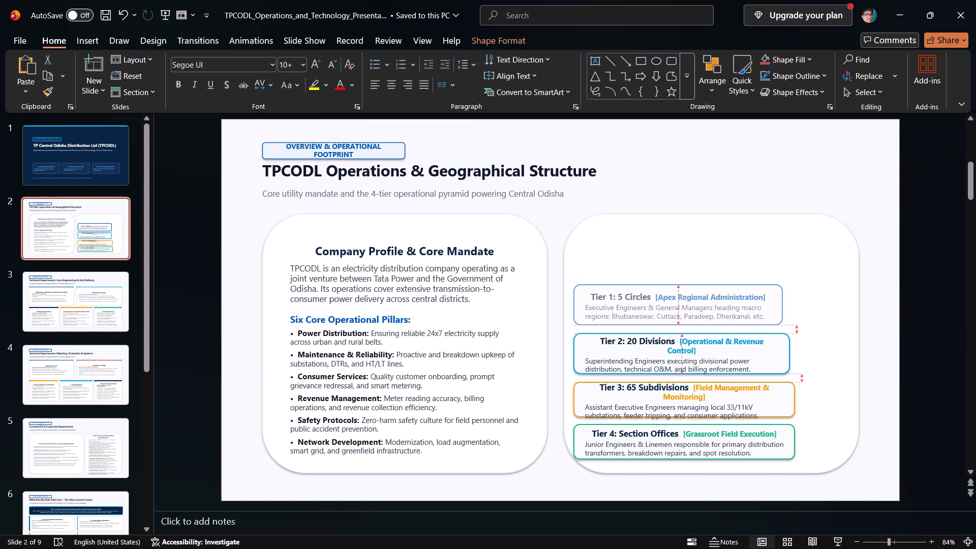
{"action": "left_click_drag", "start_coordinate": [782, 284], "coordinate": [781, 292]}
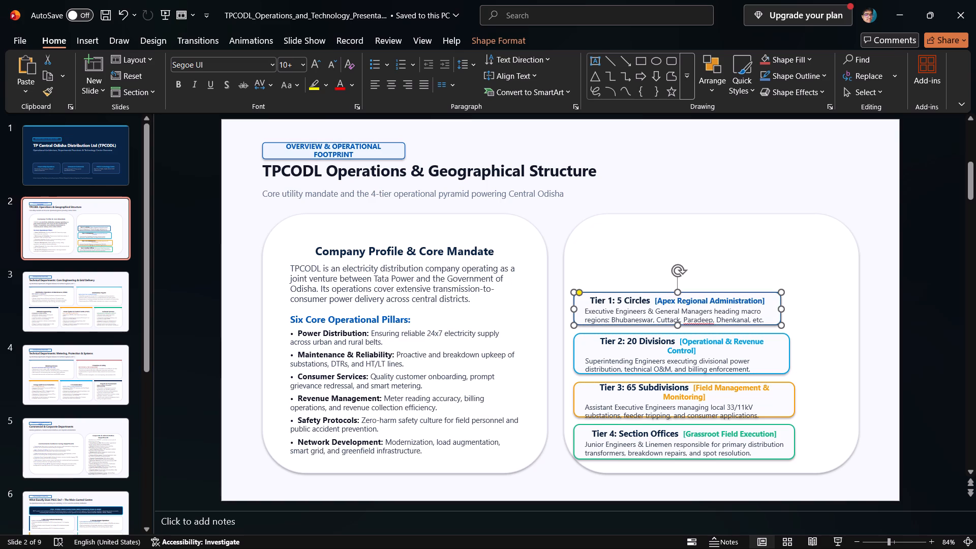
Reduce the Tier 2: 20 Divisions card's height and narrow it slightly, to nearly the Tier 1 card's width.
{"action": "left_click", "coordinate": [781, 345]}
{"action": "left_click_drag", "start_coordinate": [789, 335], "coordinate": [780, 340]}
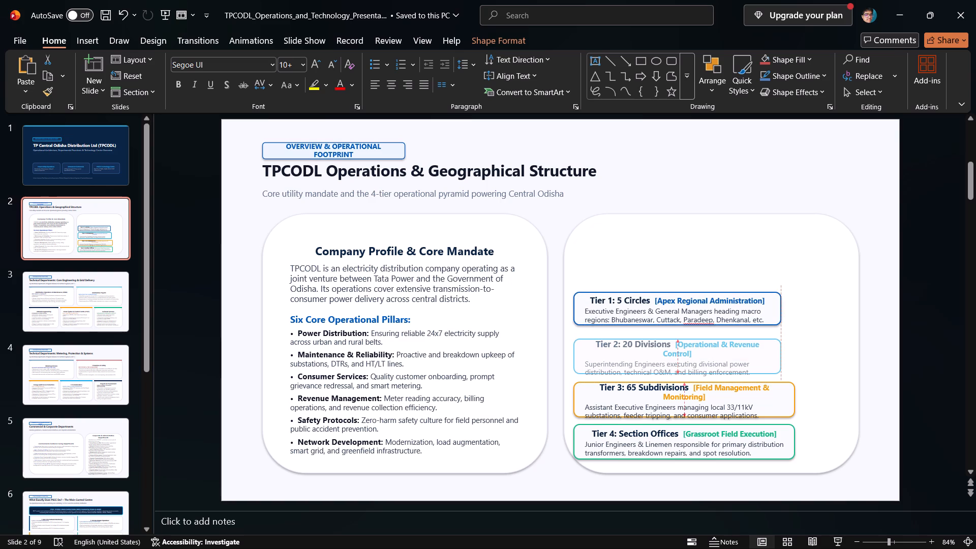
{"action": "left_click_drag", "start_coordinate": [780, 340], "coordinate": [780, 340]}
{"action": "left_click_drag", "start_coordinate": [780, 340], "coordinate": [788, 338]}
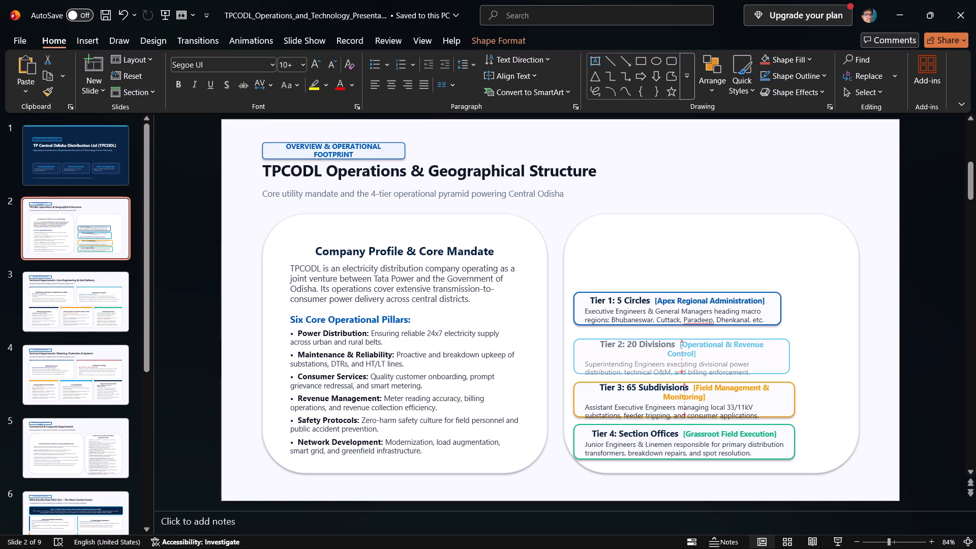
{"action": "left_click_drag", "start_coordinate": [788, 338], "coordinate": [785, 335]}
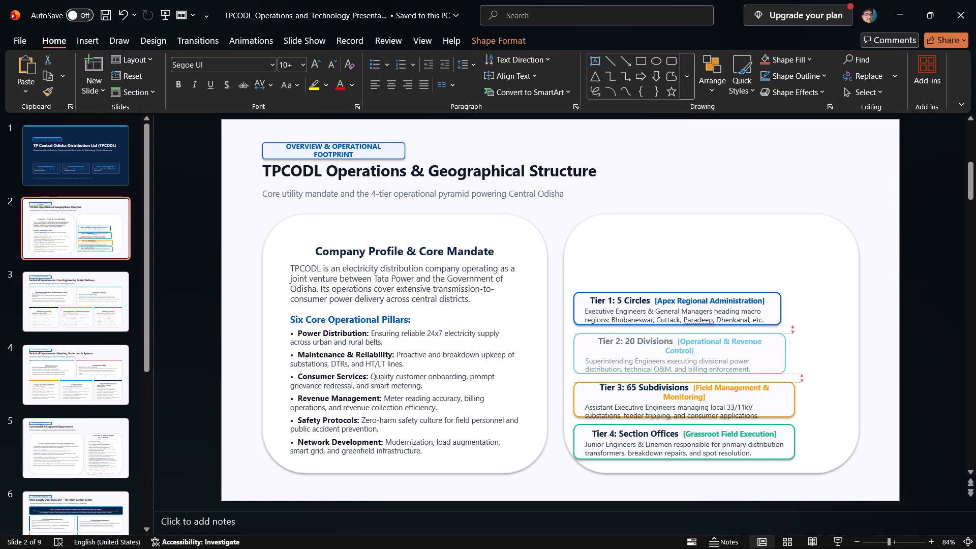
{"action": "left_click_drag", "start_coordinate": [785, 335], "coordinate": [785, 337]}
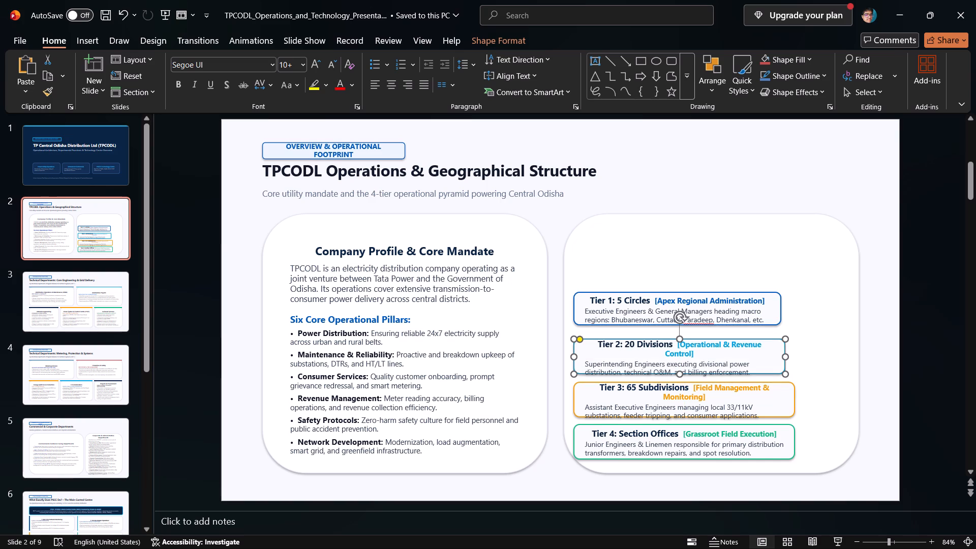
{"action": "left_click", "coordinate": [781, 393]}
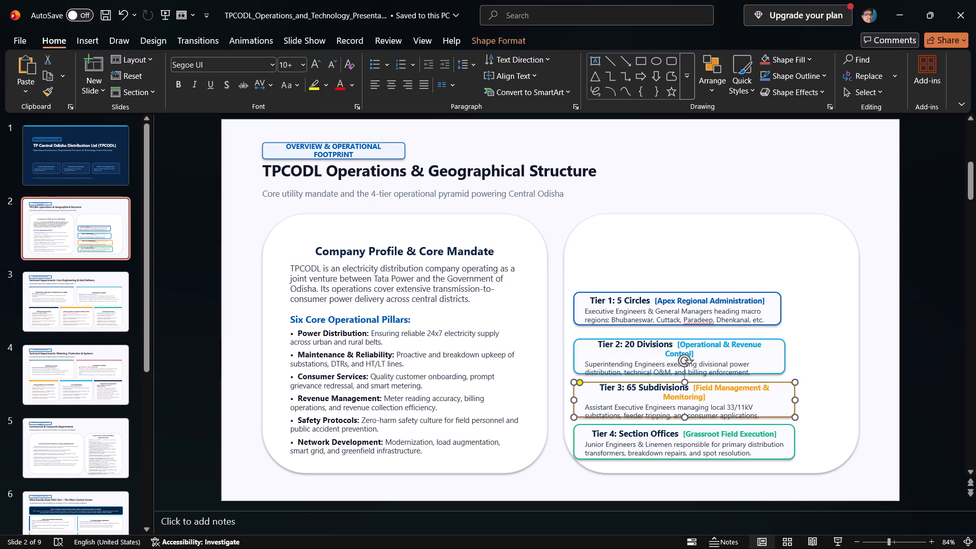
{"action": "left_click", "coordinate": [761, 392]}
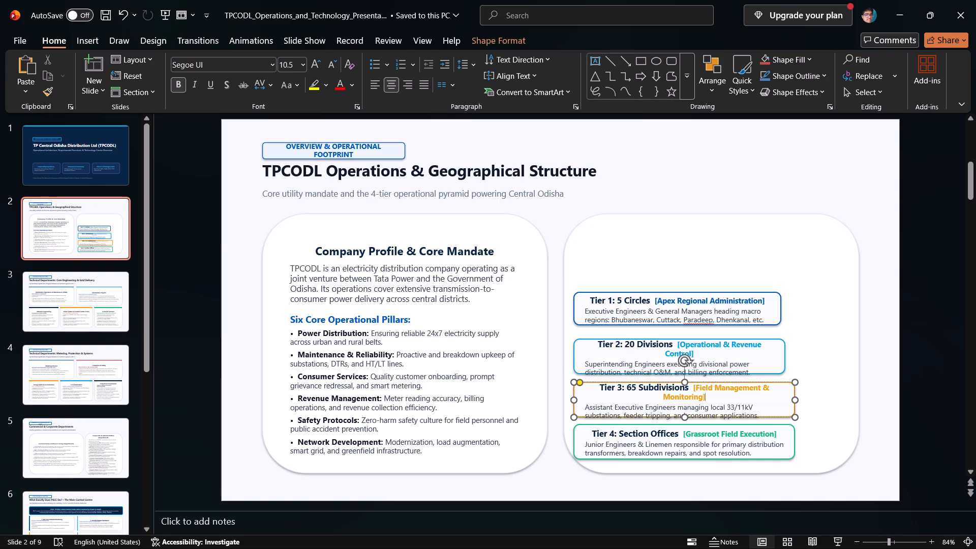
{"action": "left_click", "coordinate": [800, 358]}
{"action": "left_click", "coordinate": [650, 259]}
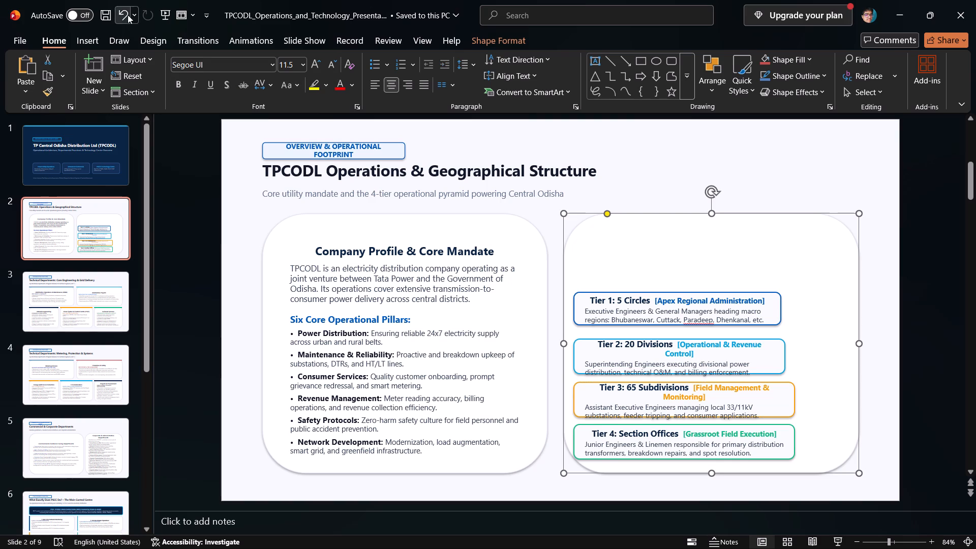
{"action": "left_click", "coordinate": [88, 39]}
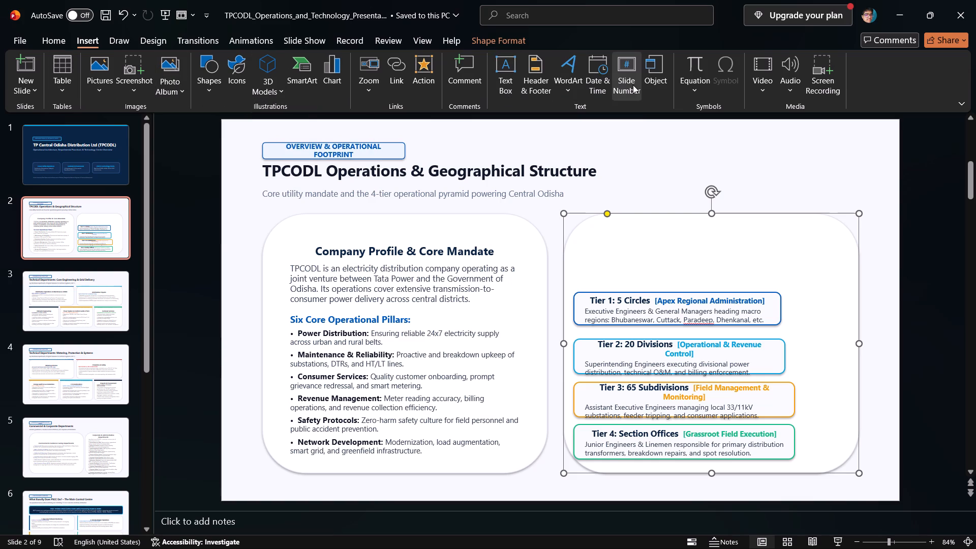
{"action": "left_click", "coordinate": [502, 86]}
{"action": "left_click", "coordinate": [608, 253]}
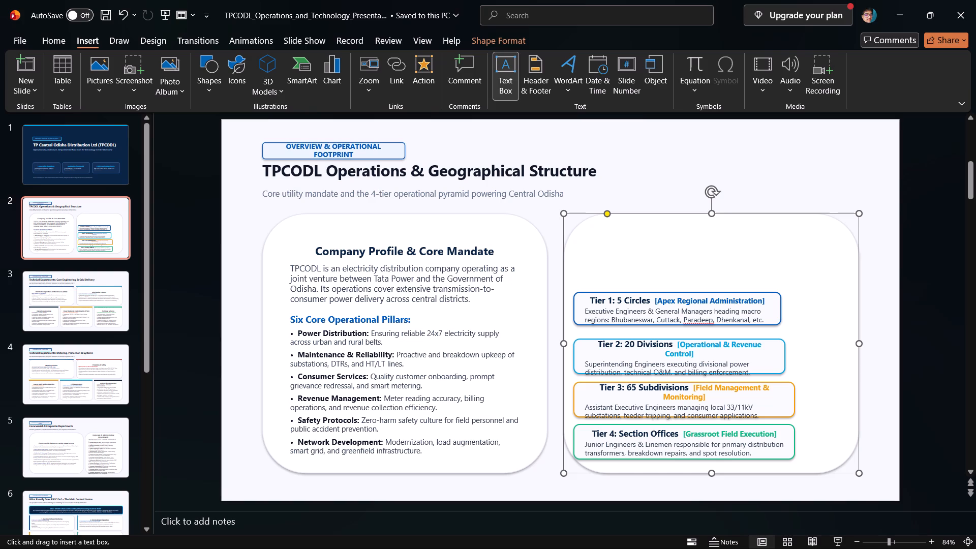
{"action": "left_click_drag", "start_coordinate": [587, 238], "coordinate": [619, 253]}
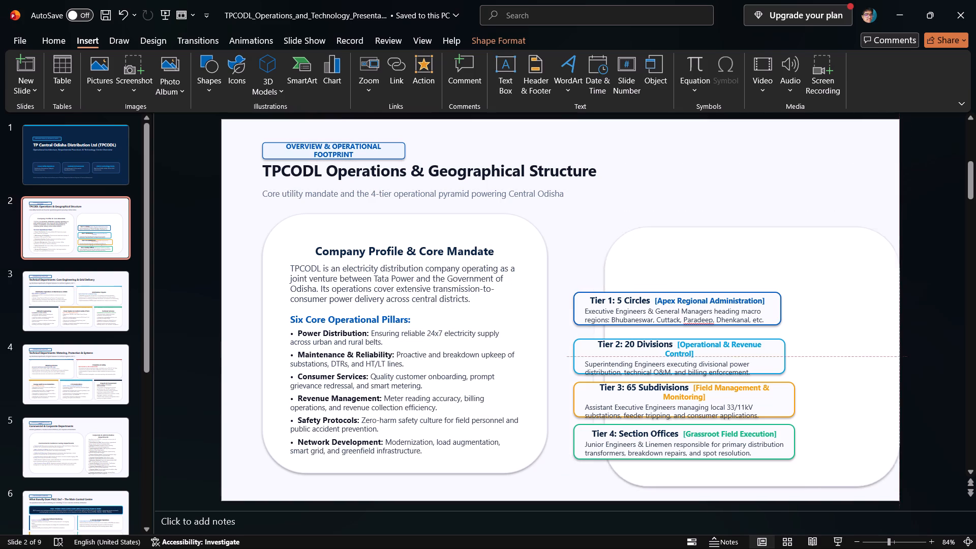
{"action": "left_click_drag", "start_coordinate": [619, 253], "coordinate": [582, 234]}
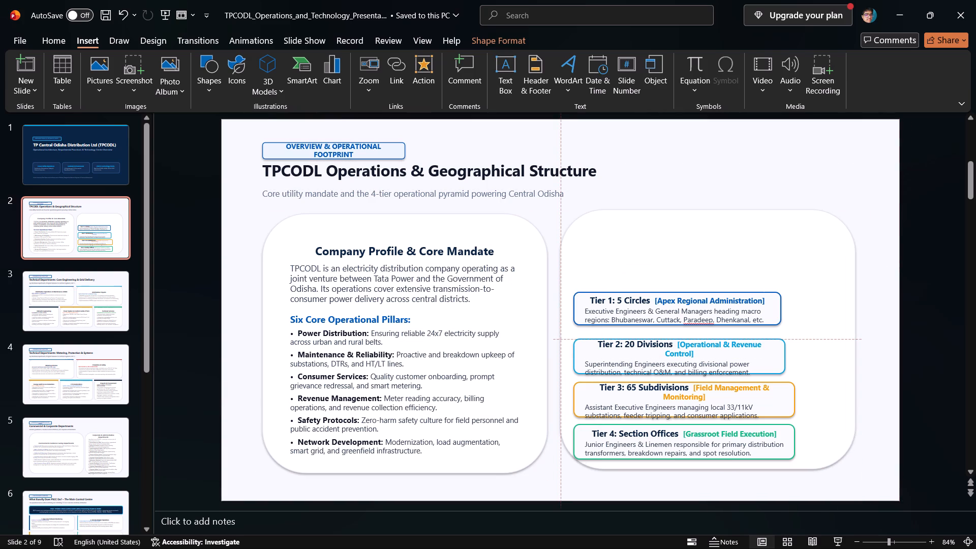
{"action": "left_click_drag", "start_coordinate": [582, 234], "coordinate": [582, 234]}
Add a wide text box above the Tier 1 card and paste the copied Geographical Operational Hierarchy heading and introduction into it.
{"action": "left_click", "coordinate": [500, 86]}
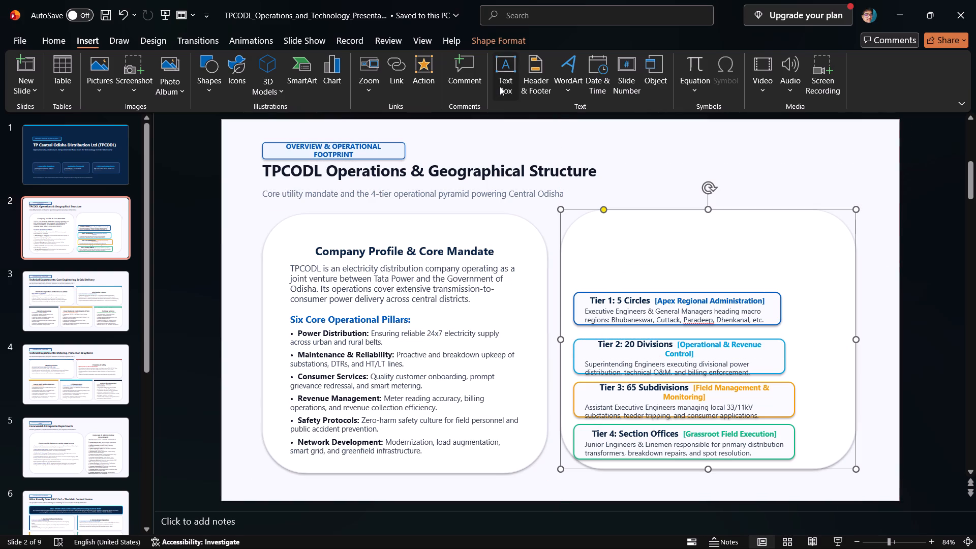
{"action": "left_click_drag", "start_coordinate": [589, 235], "coordinate": [774, 271]}
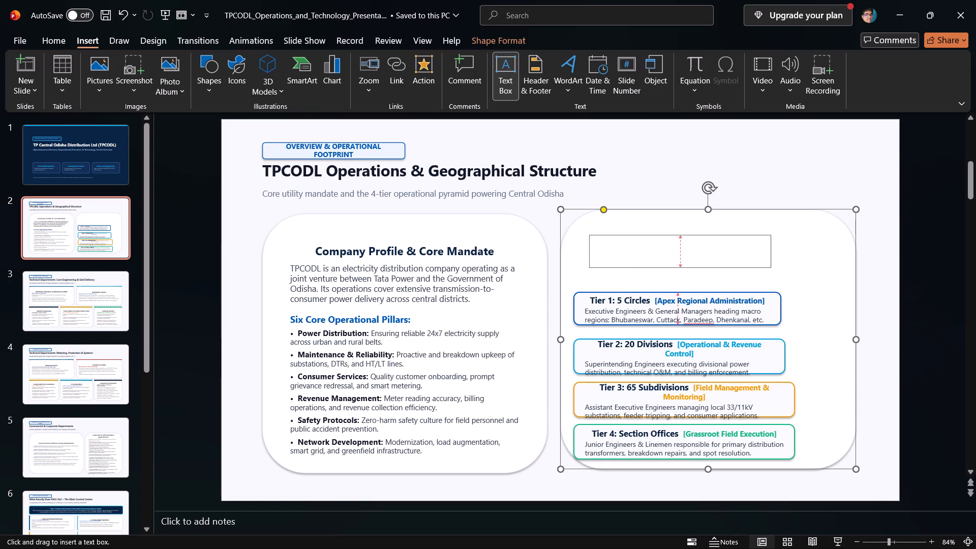
{"action": "left_click_drag", "start_coordinate": [774, 271], "coordinate": [821, 274]}
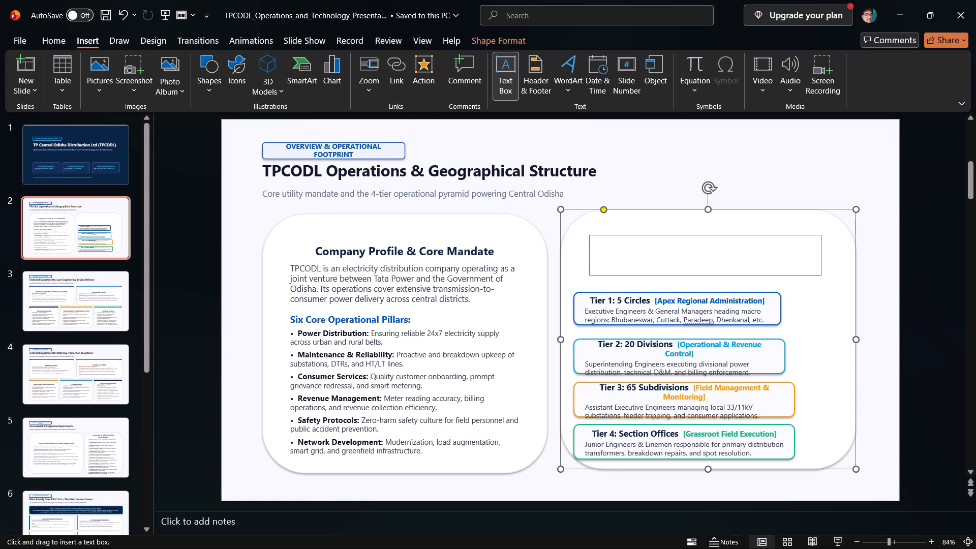
{"action": "left_click_drag", "start_coordinate": [821, 274], "coordinate": [832, 276]}
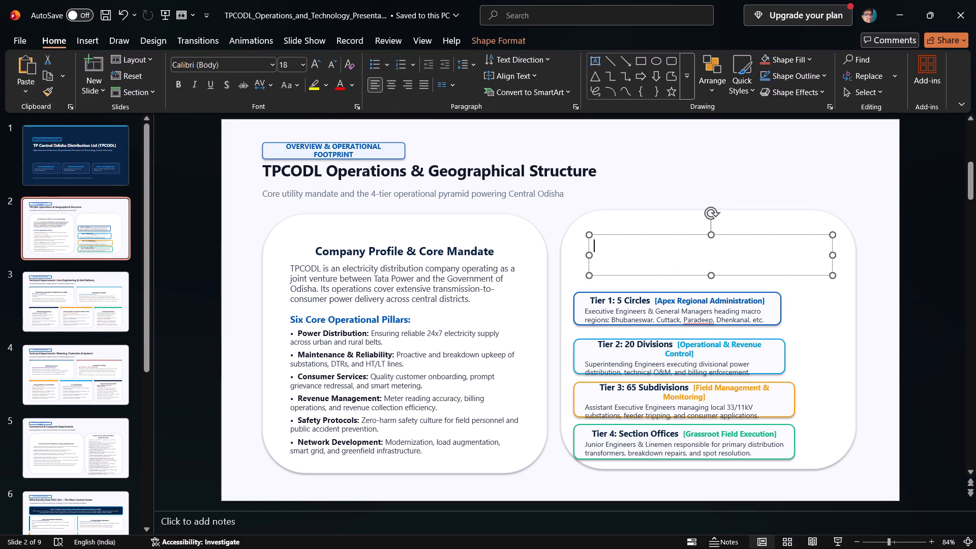
{"action": "left_click", "coordinate": [629, 242]}
{"action": "key", "text": "ctrl+v"}
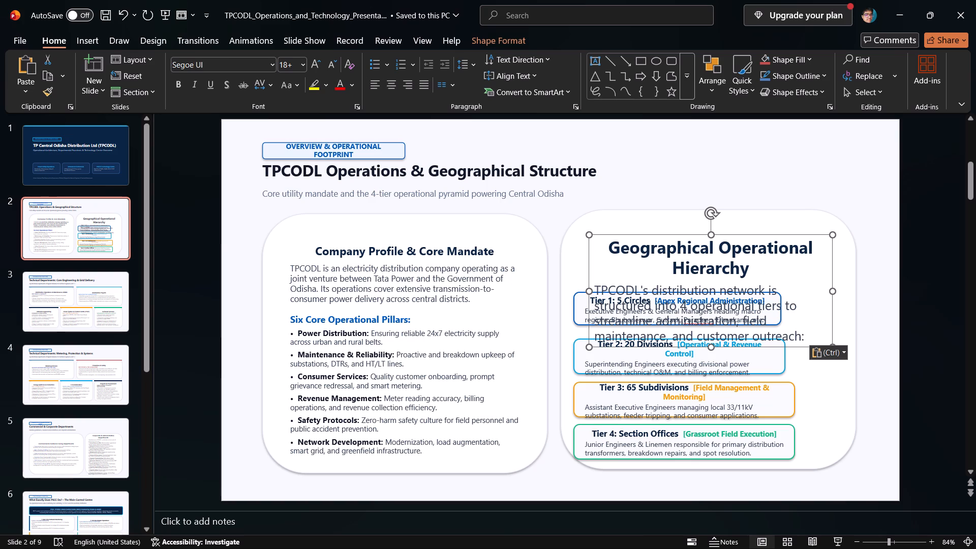
Move the pasted text box up beside the slide title, clear of the tier cards.
{"action": "left_click_drag", "start_coordinate": [663, 237], "coordinate": [666, 134]}
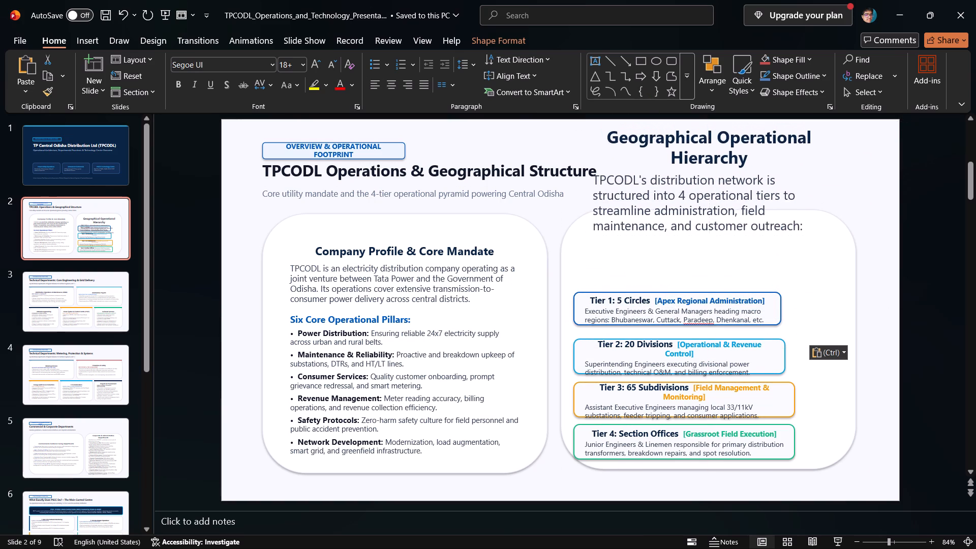
{"action": "left_click_drag", "start_coordinate": [666, 134], "coordinate": [670, 140]}
Set the introductory paragraph about TPCODL's distribution network in the pasted text box to font size 12.
{"action": "left_click_drag", "start_coordinate": [601, 188], "coordinate": [814, 244]}
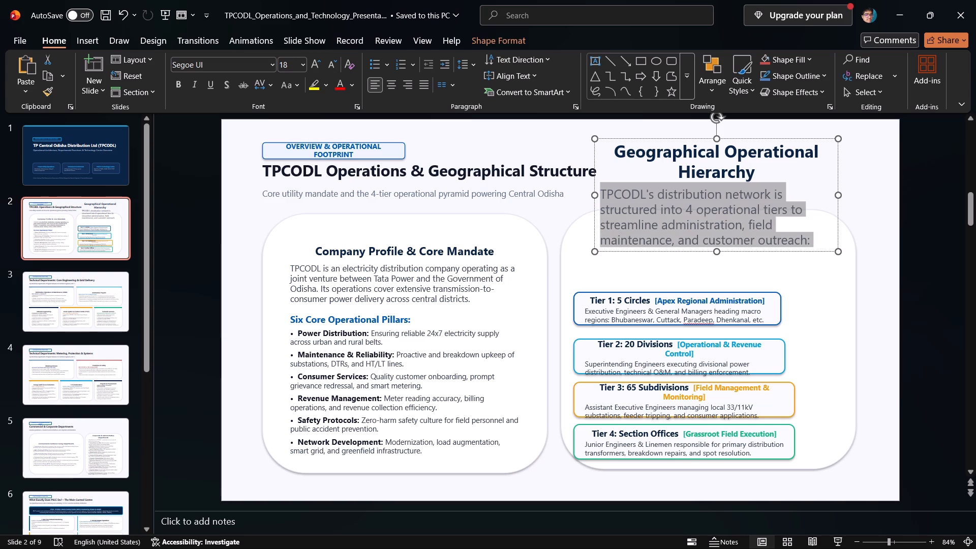
{"action": "left_click_drag", "start_coordinate": [814, 244], "coordinate": [819, 245]}
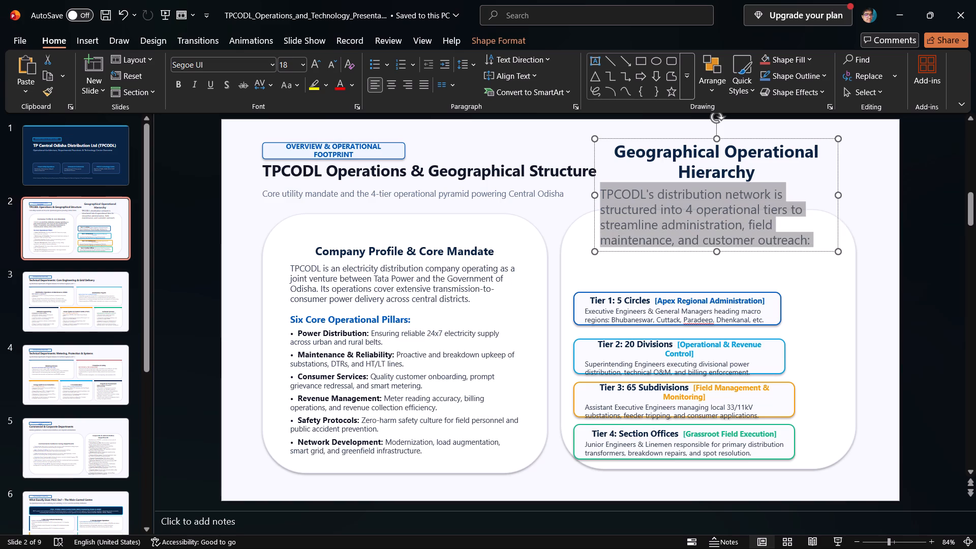
{"action": "left_click", "coordinate": [307, 70]}
{"action": "left_click", "coordinate": [300, 68]}
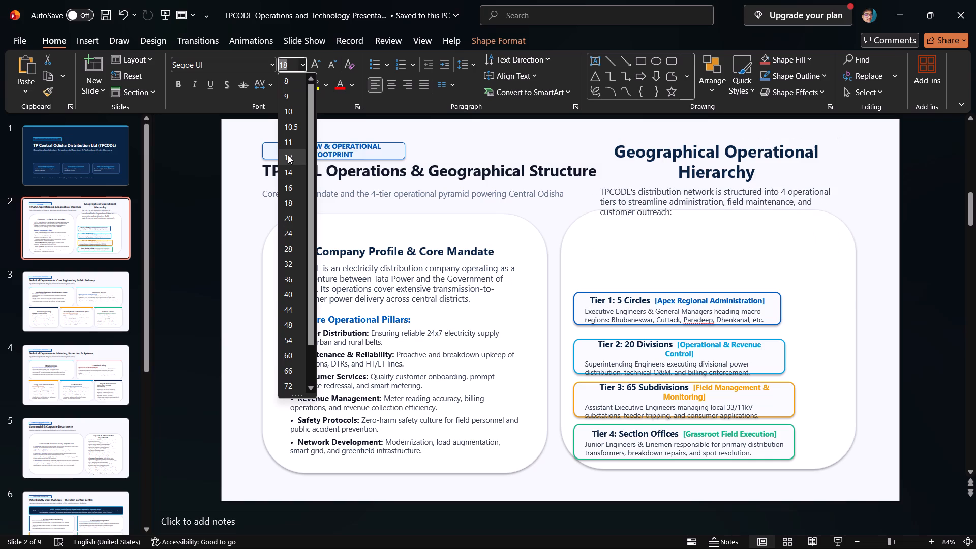
{"action": "left_click", "coordinate": [288, 155]}
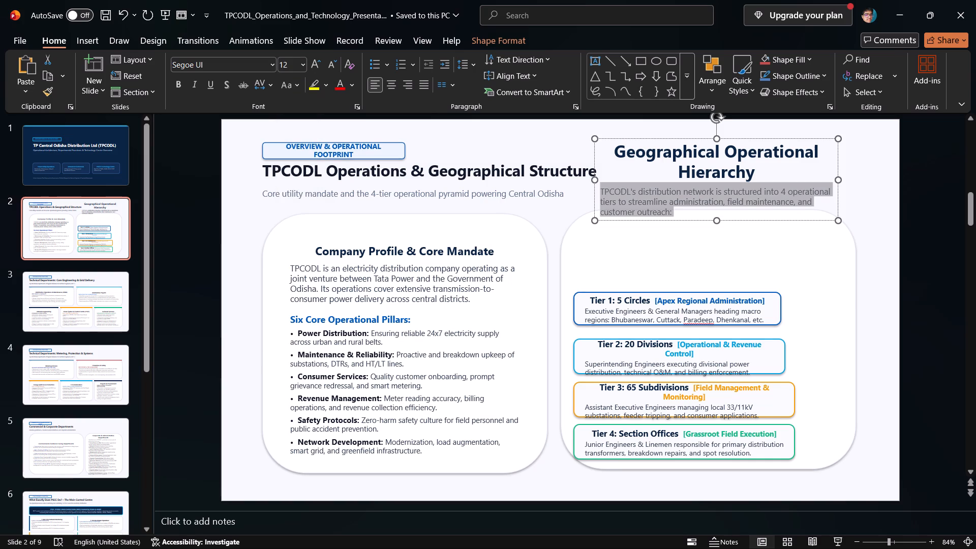
Set the Geographical Operational Hierarchy heading in the pasted text box to font size 12.
{"action": "left_click_drag", "start_coordinate": [616, 143], "coordinate": [672, 170]}
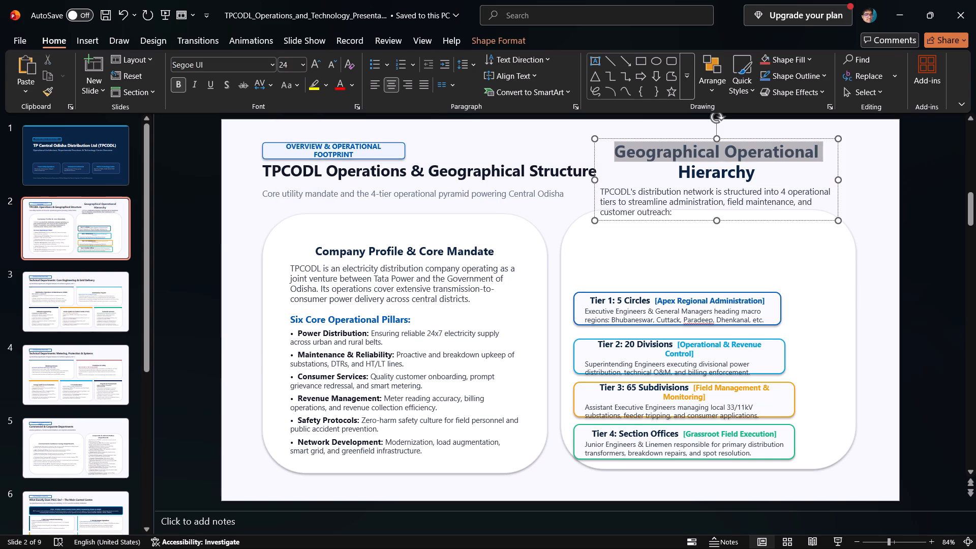
{"action": "left_click_drag", "start_coordinate": [672, 170], "coordinate": [734, 185]}
{"action": "left_click", "coordinate": [622, 127]}
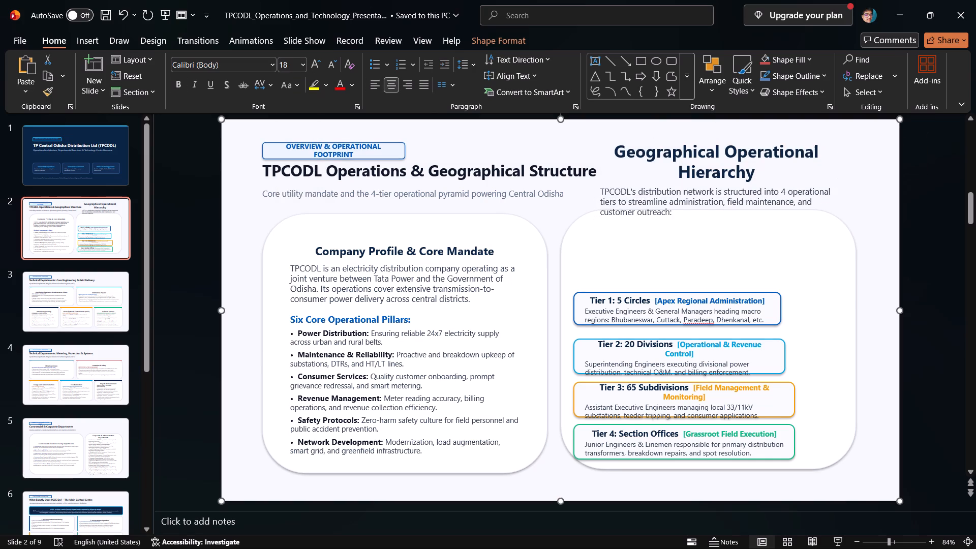
{"action": "left_click_drag", "start_coordinate": [618, 146], "coordinate": [738, 179]}
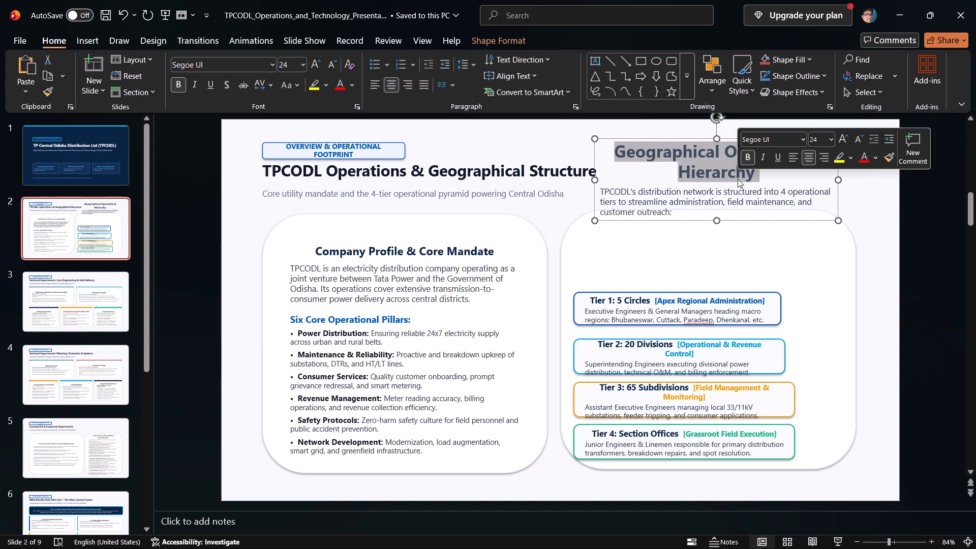
{"action": "left_click", "coordinate": [831, 144]}
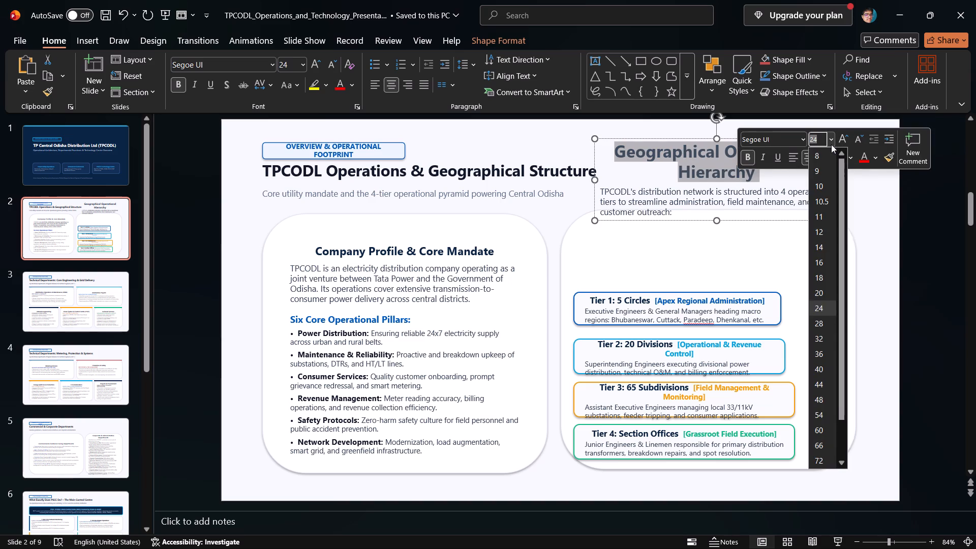
{"action": "left_click", "coordinate": [819, 228]}
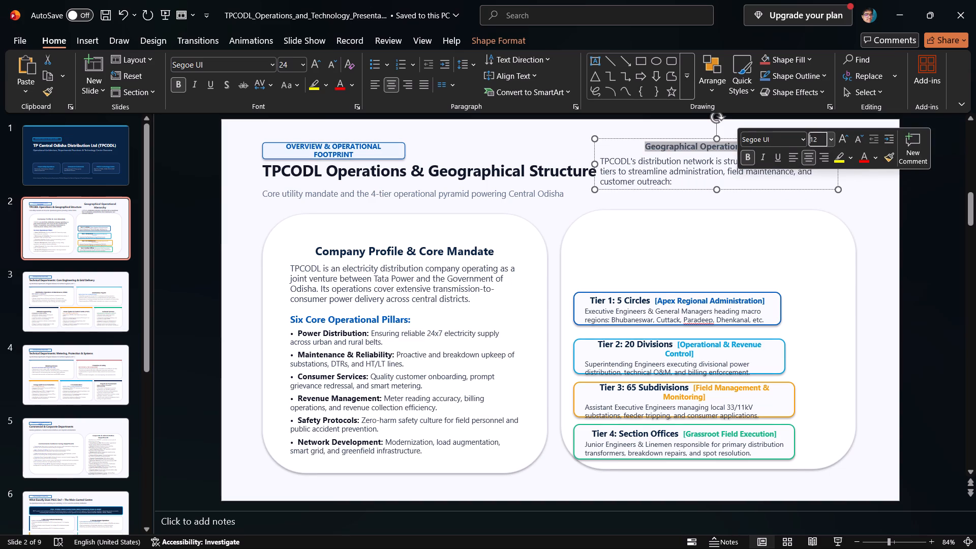
Move the heading and introduction text box down into the tier panel, just above the Tier 1 card.
{"action": "left_click", "coordinate": [721, 133]}
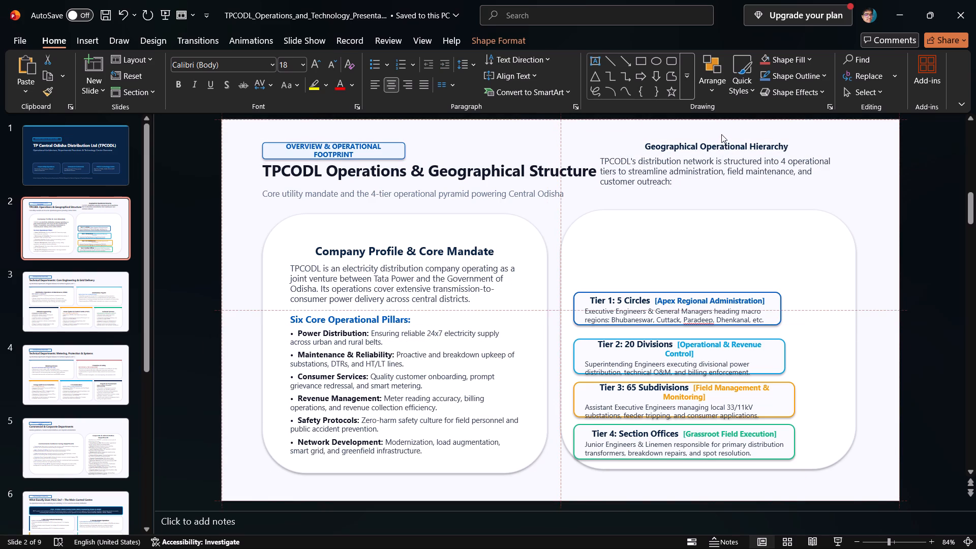
{"action": "left_click", "coordinate": [723, 153]}
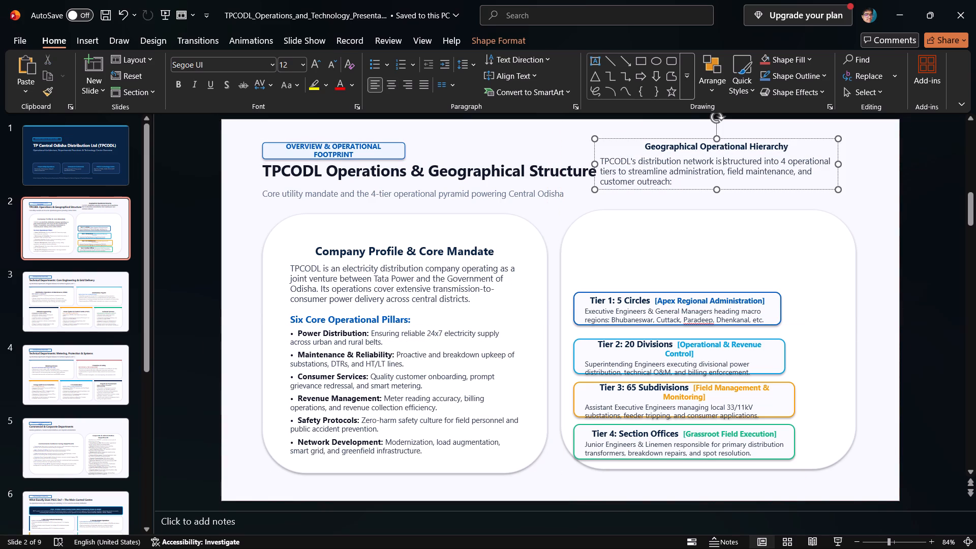
{"action": "left_click_drag", "start_coordinate": [801, 137], "coordinate": [801, 138]}
{"action": "left_click_drag", "start_coordinate": [801, 138], "coordinate": [784, 222]}
Extend the Tier 1, Tier 2 and Tier 3 cards slightly upward so their text fits, matching Tier 2's width to Tier 1's.
{"action": "left_click", "coordinate": [741, 299]}
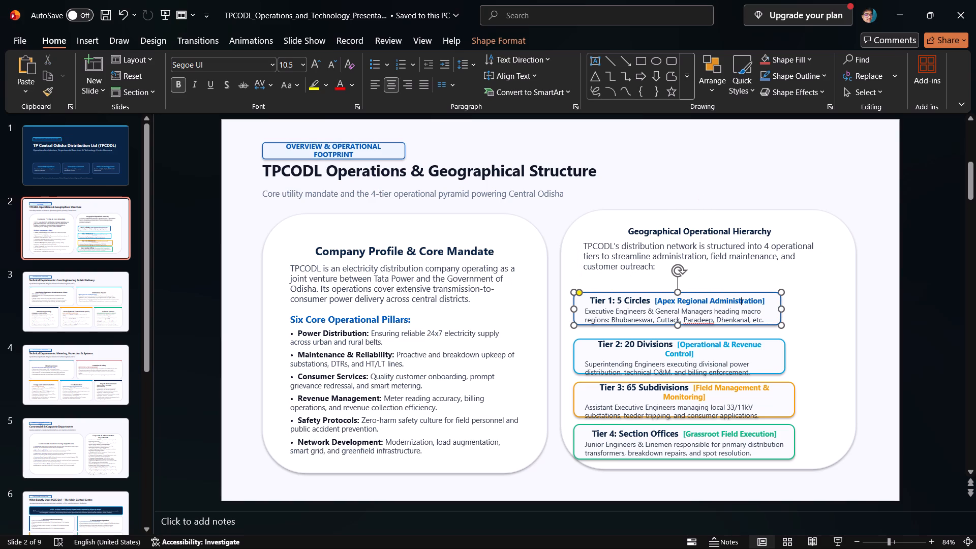
{"action": "left_click", "coordinate": [783, 291]}
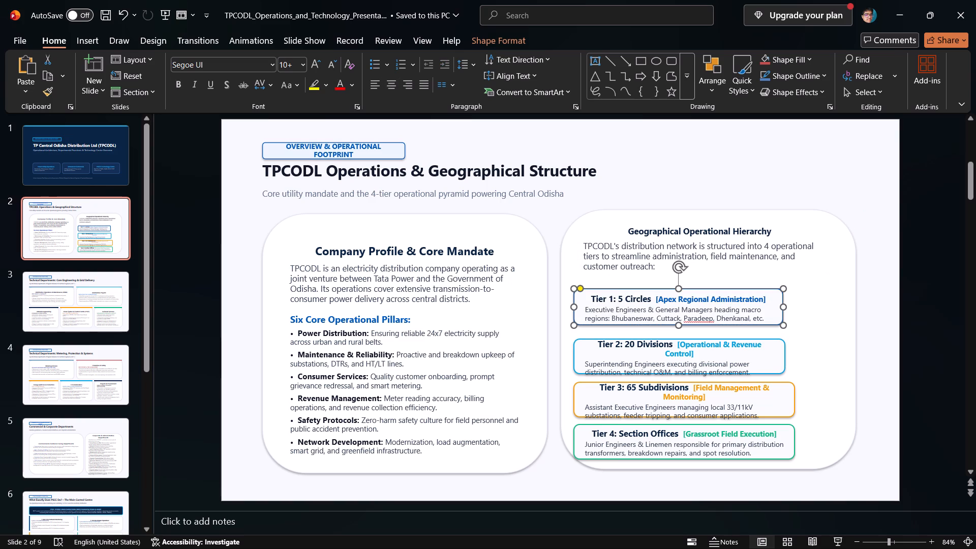
{"action": "left_click", "coordinate": [780, 343]}
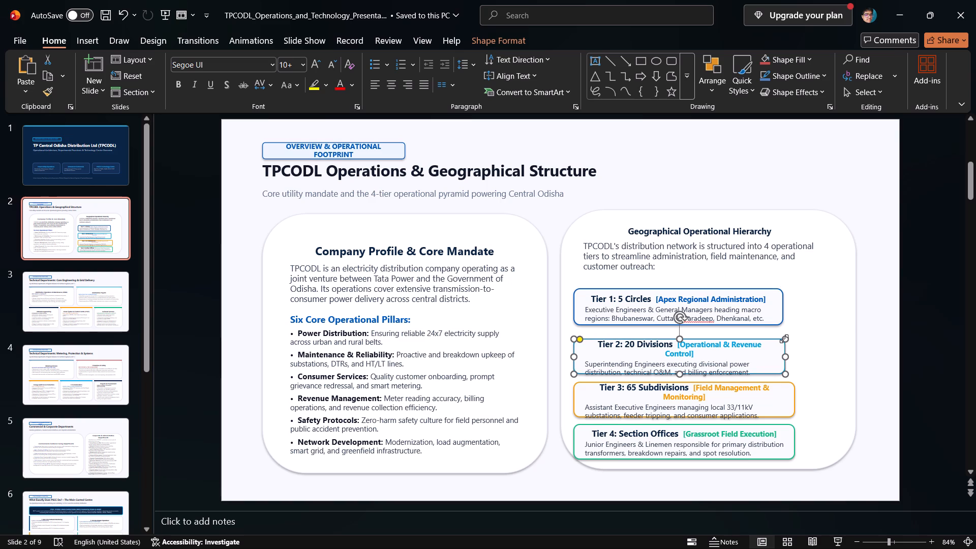
{"action": "left_click", "coordinate": [784, 339]}
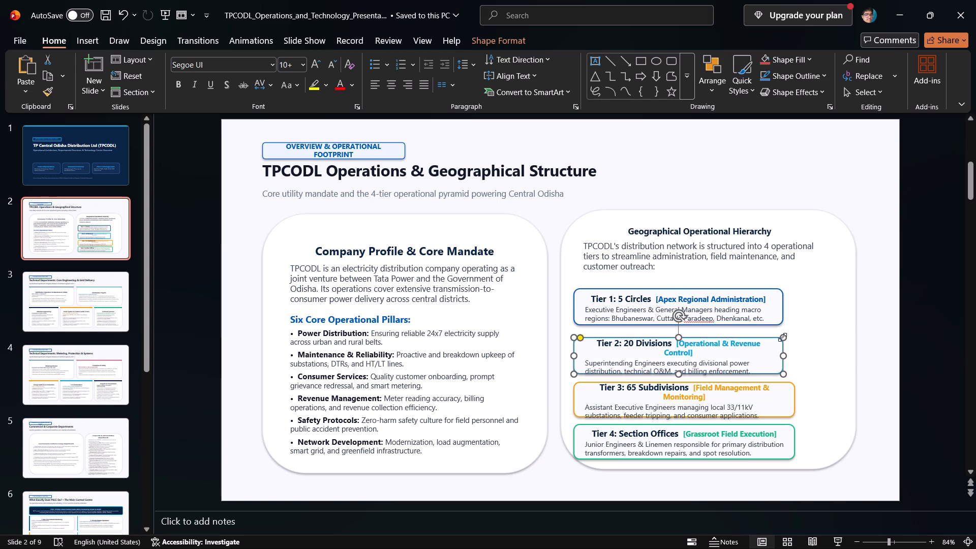
{"action": "left_click_drag", "start_coordinate": [783, 339], "coordinate": [783, 333]}
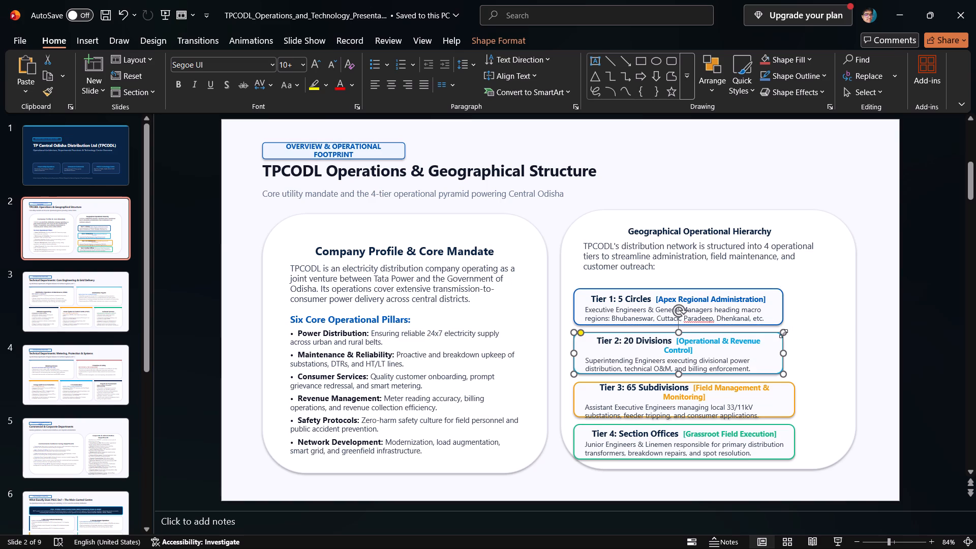
{"action": "left_click", "coordinate": [791, 393]}
{"action": "left_click_drag", "start_coordinate": [794, 383], "coordinate": [794, 377]}
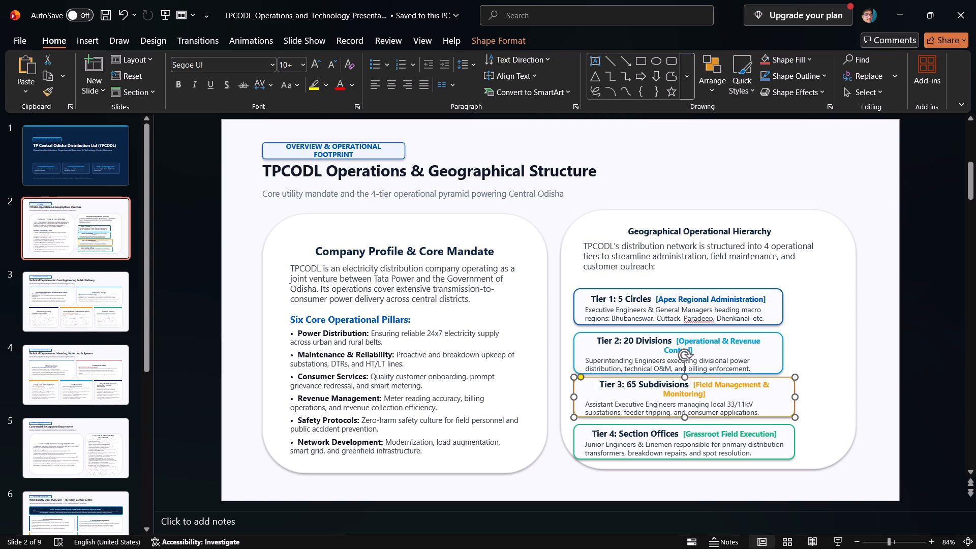
{"action": "left_click", "coordinate": [778, 440]}
{"action": "left_click", "coordinate": [837, 438]}
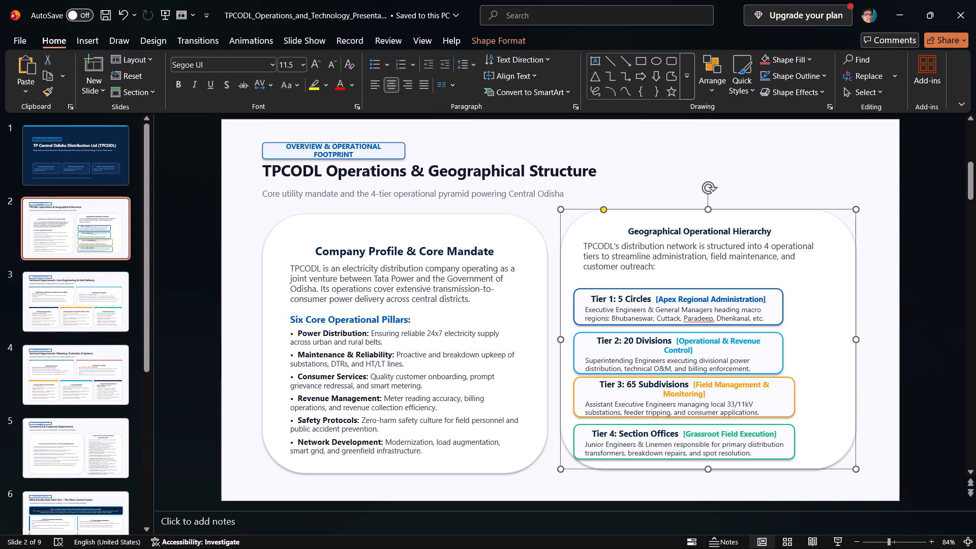
{"action": "left_click", "coordinate": [525, 493]}
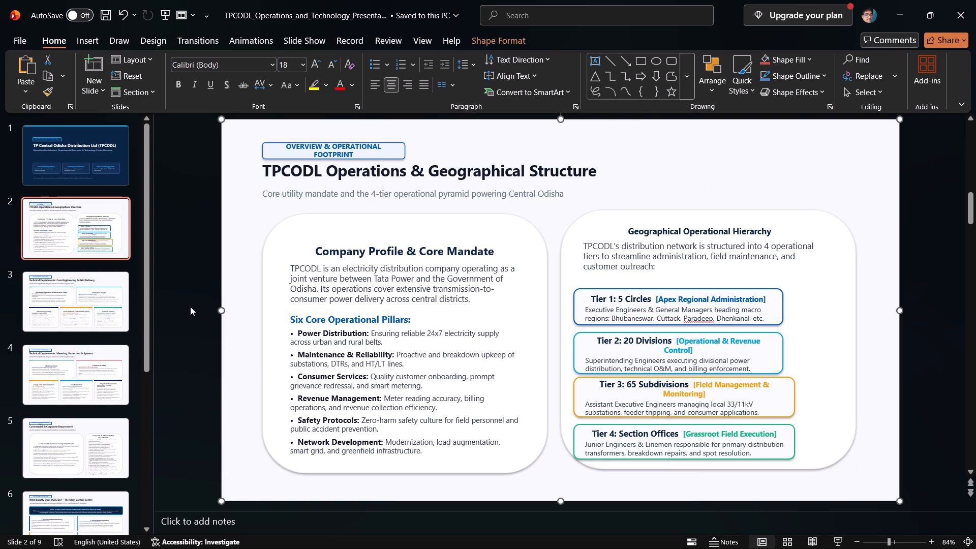
Review the layout of the remaining slides through Key Takeaways for Electrical Engineering Professionals, and recheck the title slide and slide 2.
{"action": "left_click", "coordinate": [94, 349]}
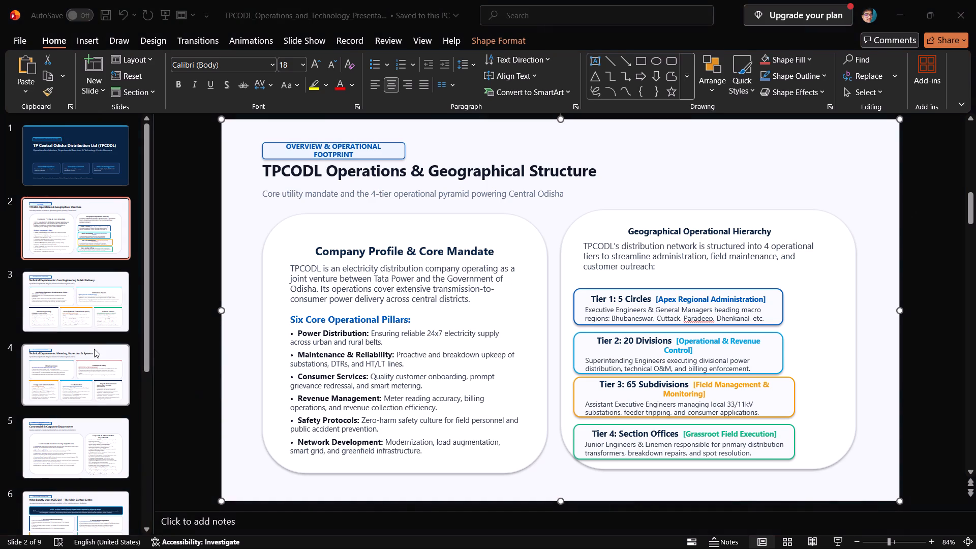
{"action": "scroll", "coordinate": [73, 296], "scroll_direction": "down", "scroll_amount": 1}
{"action": "left_click", "coordinate": [74, 240]}
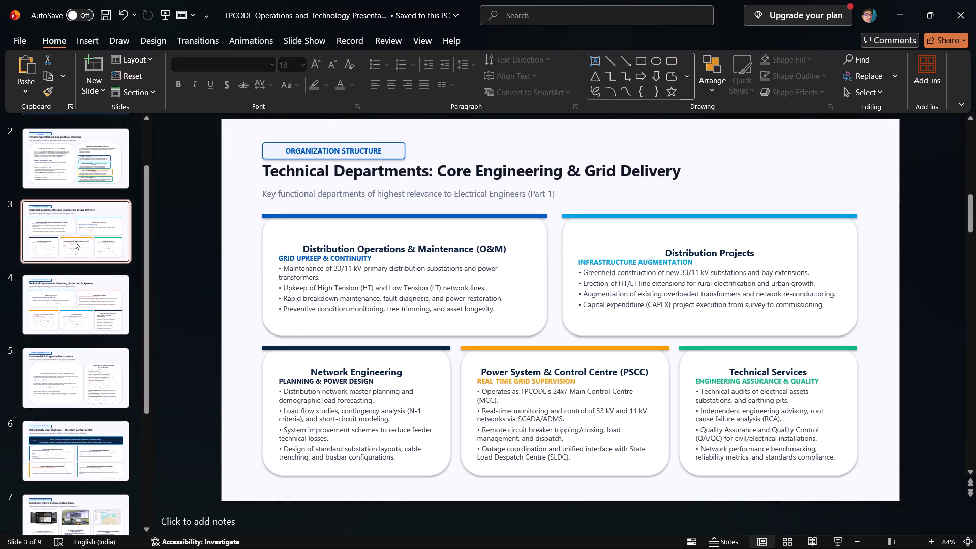
{"action": "left_click", "coordinate": [72, 224]}
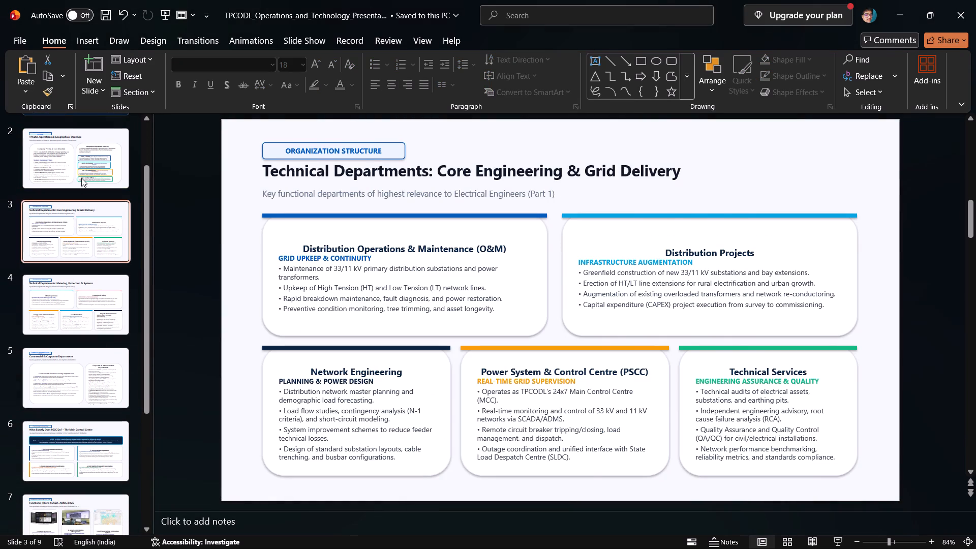
{"action": "left_click", "coordinate": [80, 178]}
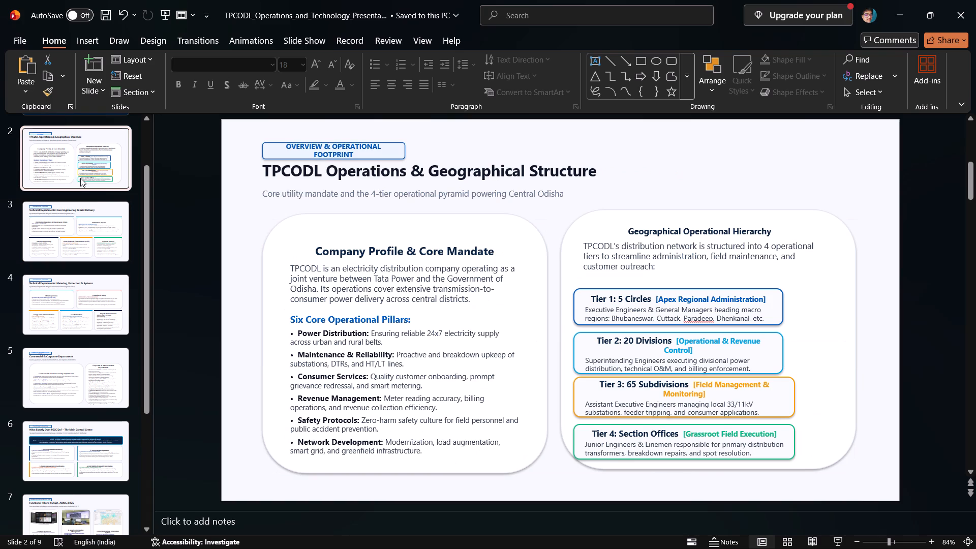
{"action": "left_click", "coordinate": [59, 264]}
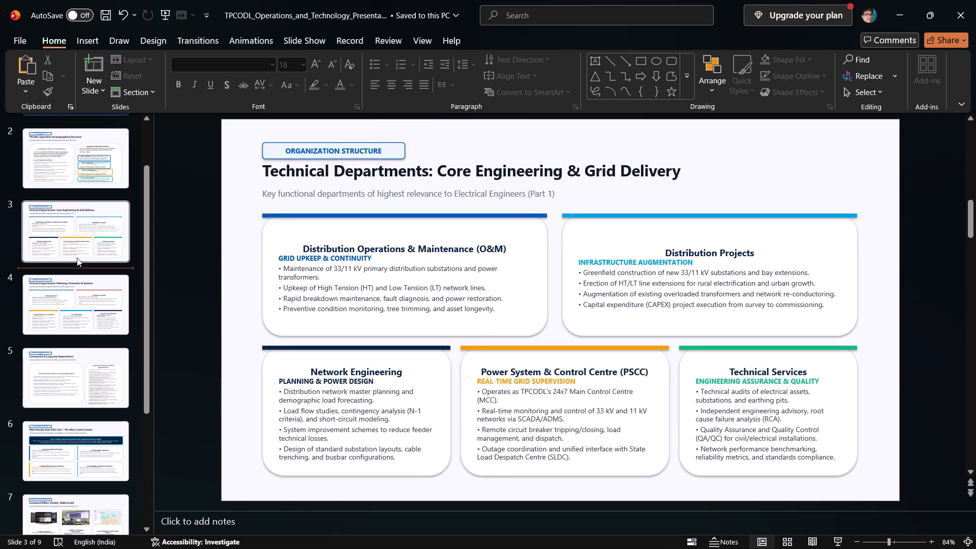
{"action": "left_click", "coordinate": [83, 308]}
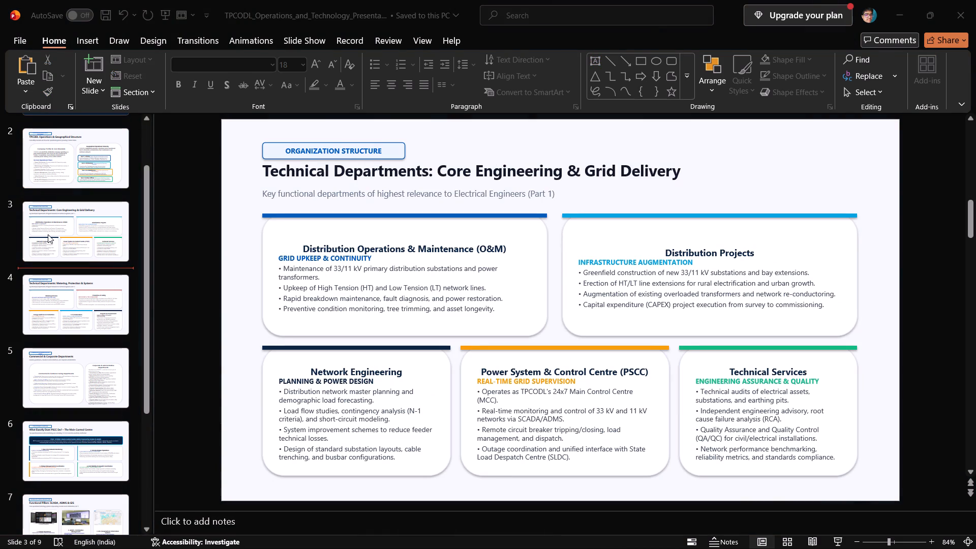
{"action": "left_click", "coordinate": [48, 234]}
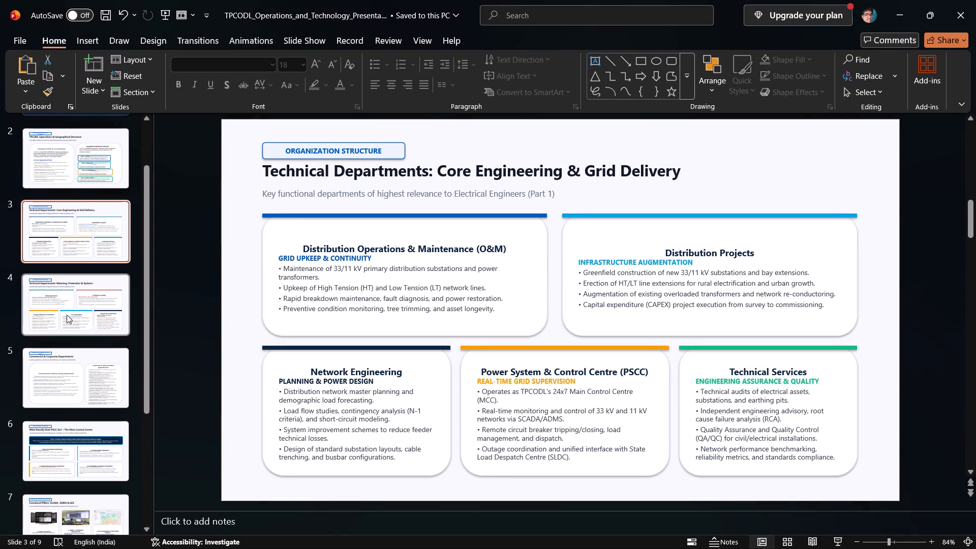
{"action": "left_click", "coordinate": [68, 315]}
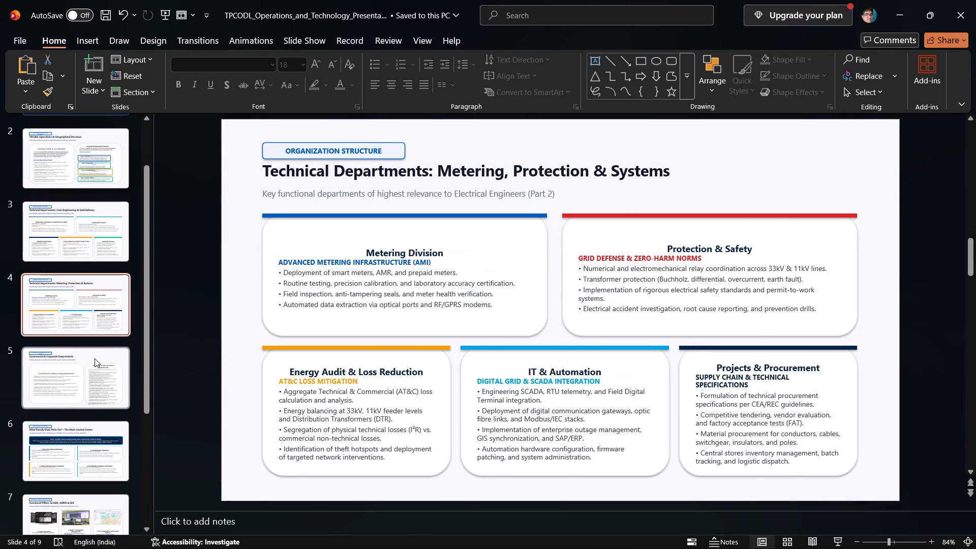
{"action": "left_click", "coordinate": [95, 358]}
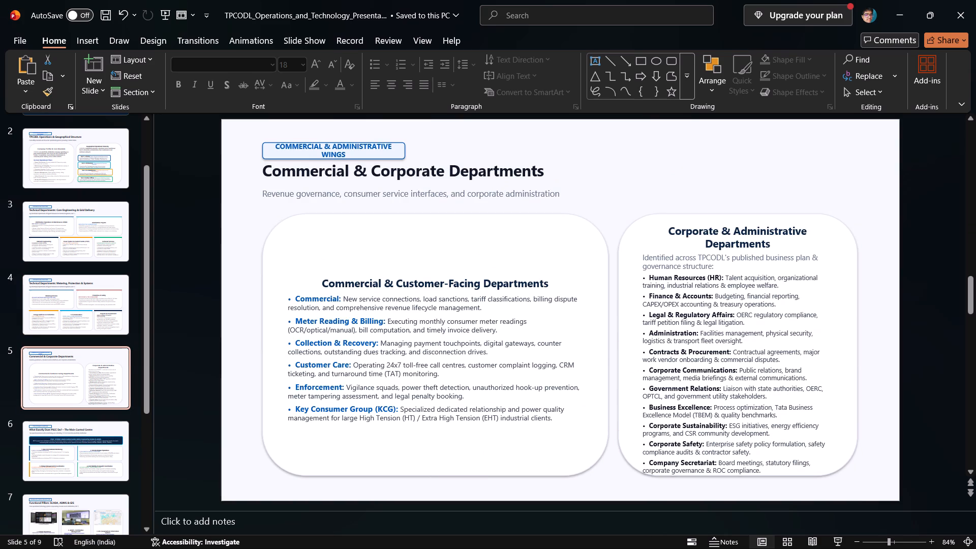
{"action": "left_click", "coordinate": [99, 445]}
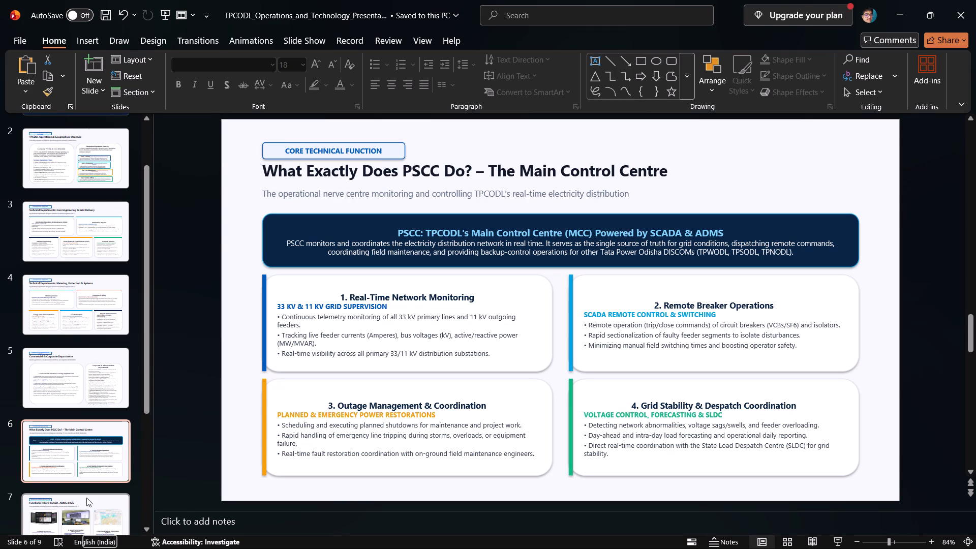
{"action": "scroll", "coordinate": [86, 498], "scroll_direction": "down", "scroll_amount": 2}
{"action": "left_click", "coordinate": [55, 422]}
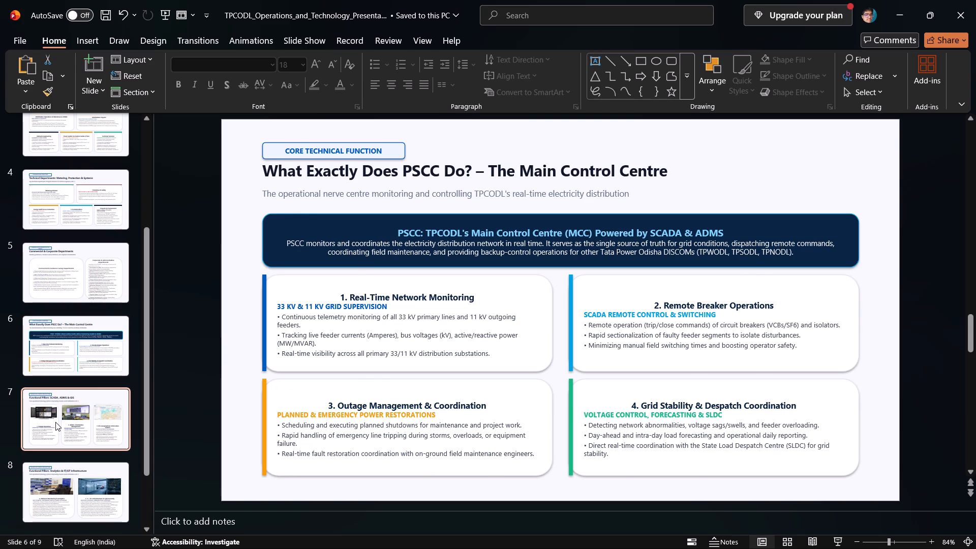
{"action": "scroll", "coordinate": [55, 422], "scroll_direction": "down", "scroll_amount": 2}
{"action": "left_click", "coordinate": [72, 442]}
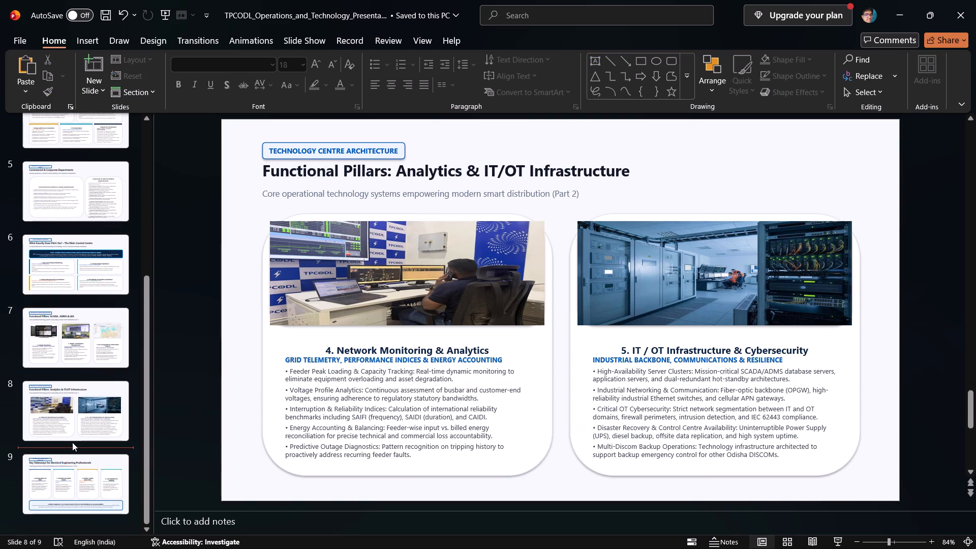
{"action": "scroll", "coordinate": [84, 474], "scroll_direction": "down", "scroll_amount": 1}
{"action": "left_click", "coordinate": [77, 465]}
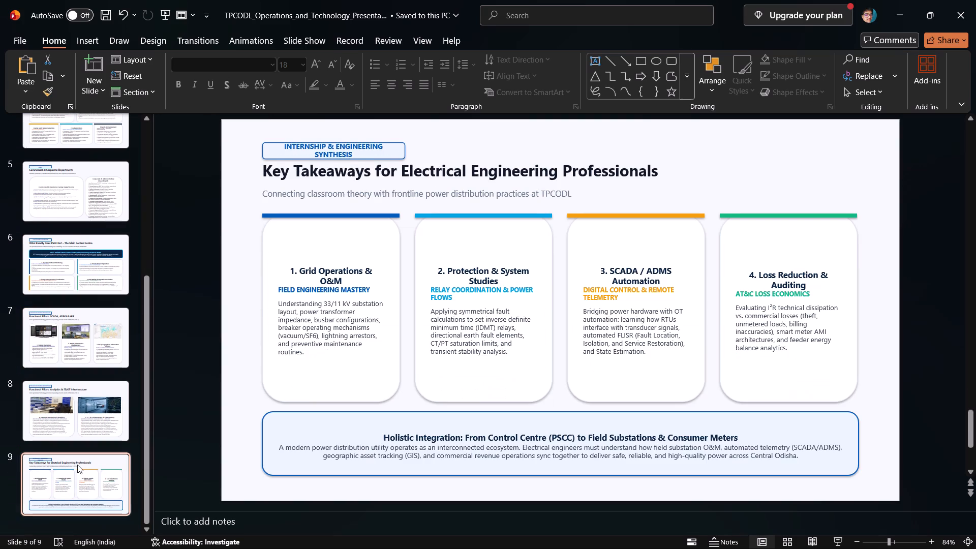
{"action": "scroll", "coordinate": [63, 391], "scroll_direction": "up", "scroll_amount": 10}
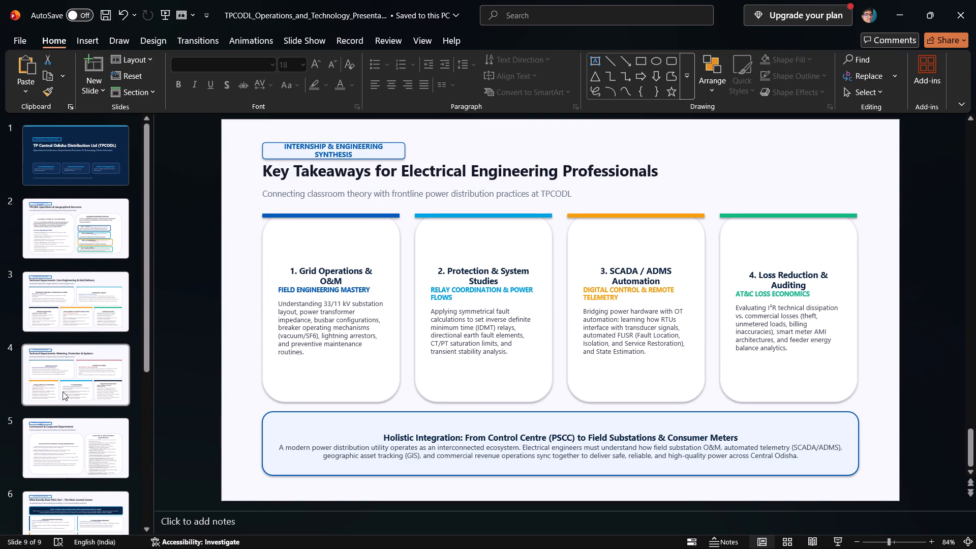
{"action": "left_click", "coordinate": [56, 179]}
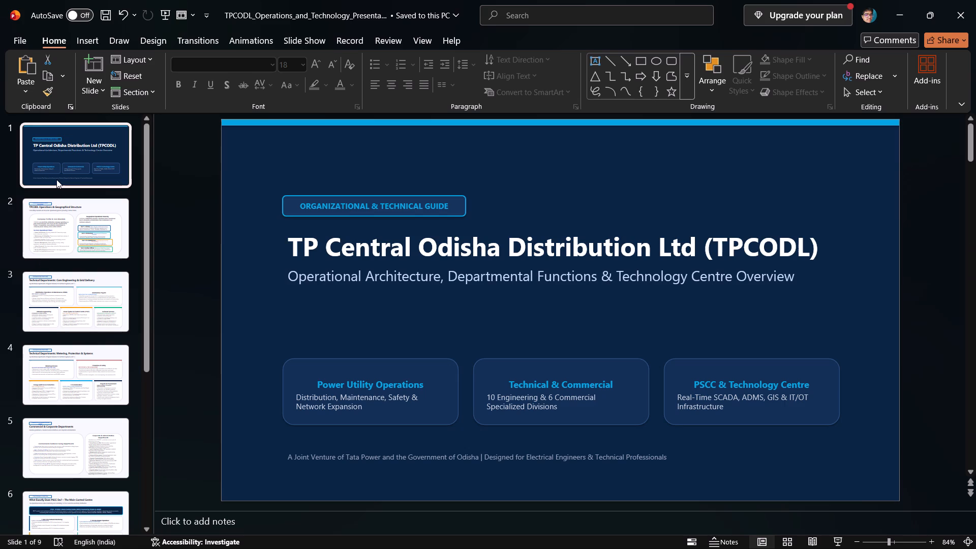
{"action": "left_click", "coordinate": [96, 231]}
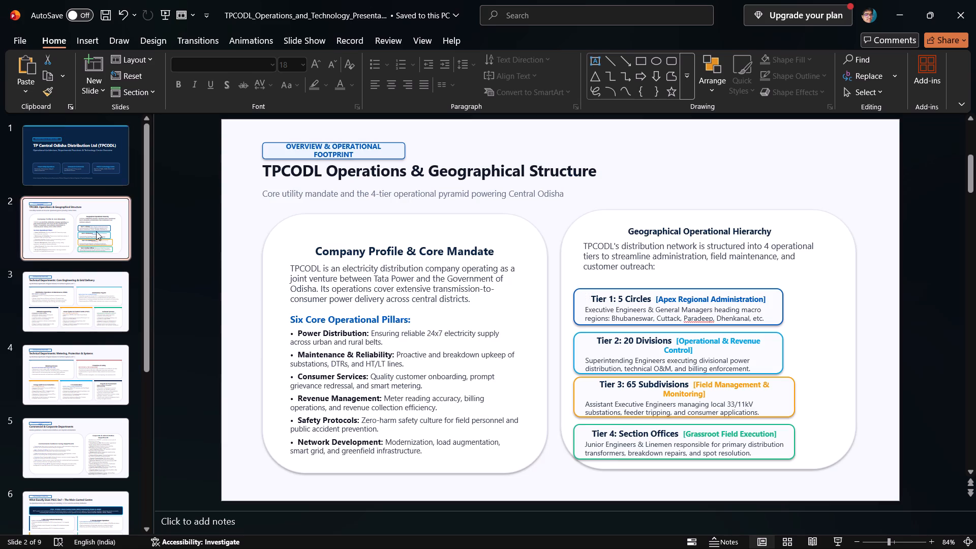
{"action": "left_click", "coordinate": [65, 168]}
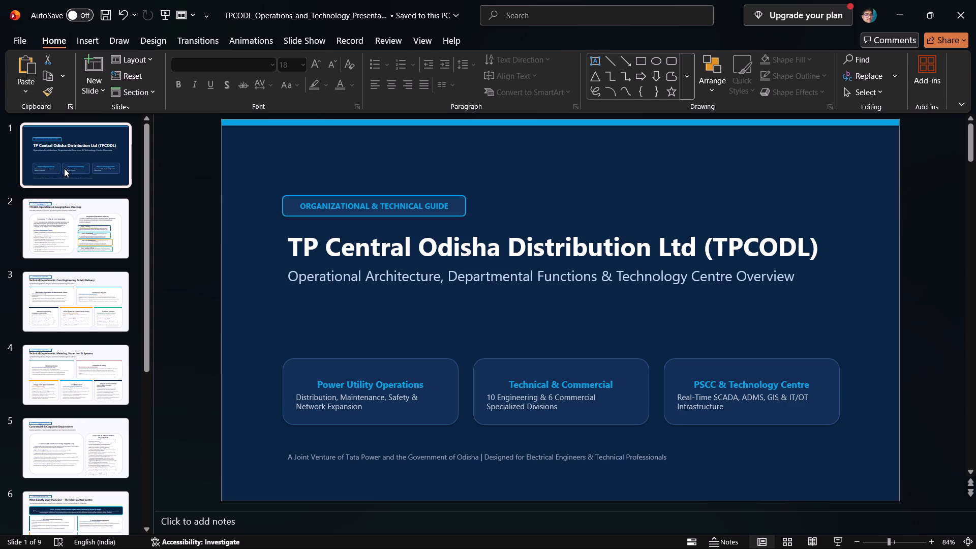
{"action": "left_click", "coordinate": [65, 169]}
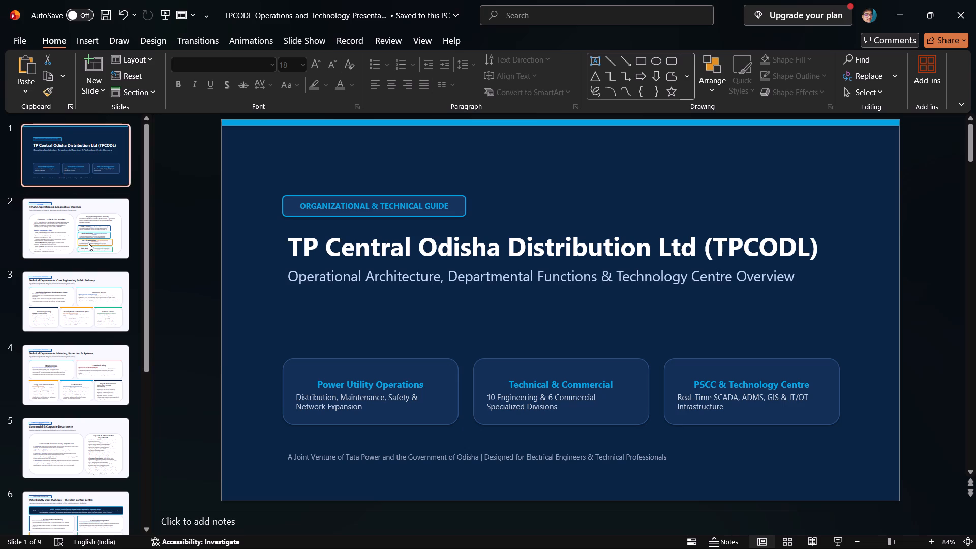
{"action": "left_click", "coordinate": [88, 242]}
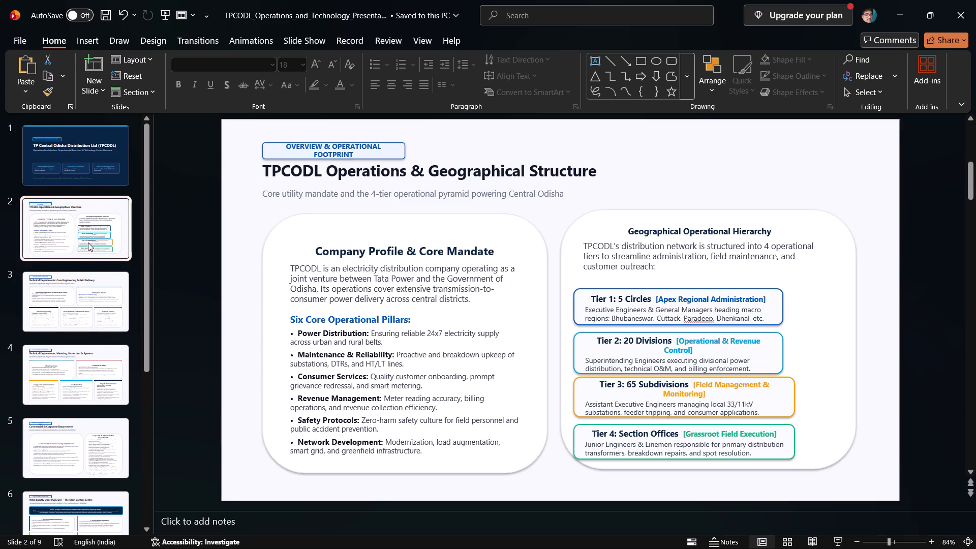
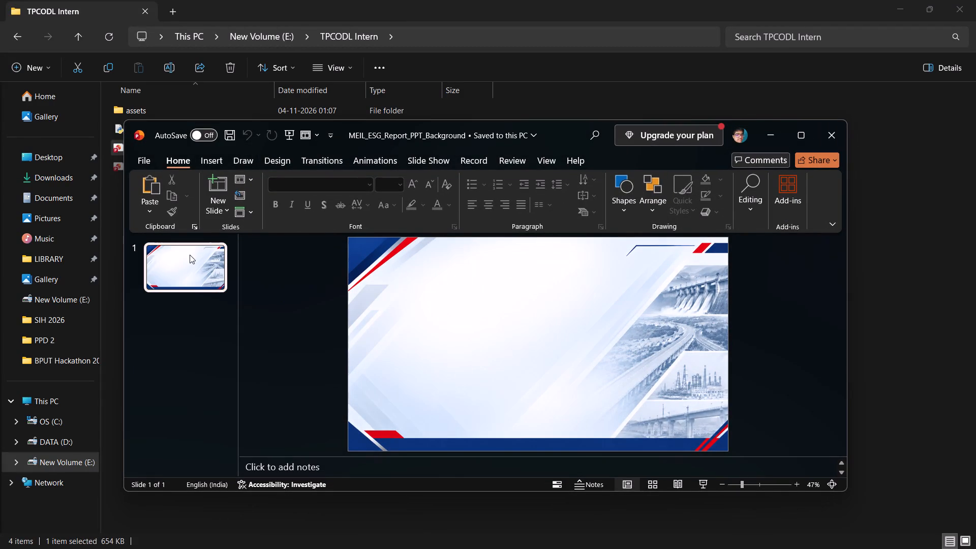
Close the MEIL_ESG_Report_PPT_Background presentation.
{"action": "right_click", "coordinate": [167, 265]}
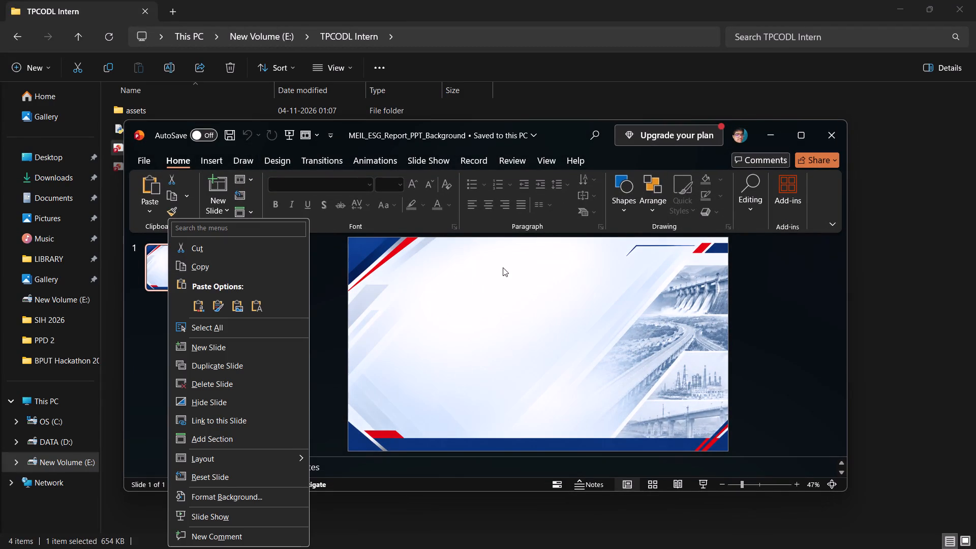
{"action": "left_click", "coordinate": [838, 130]}
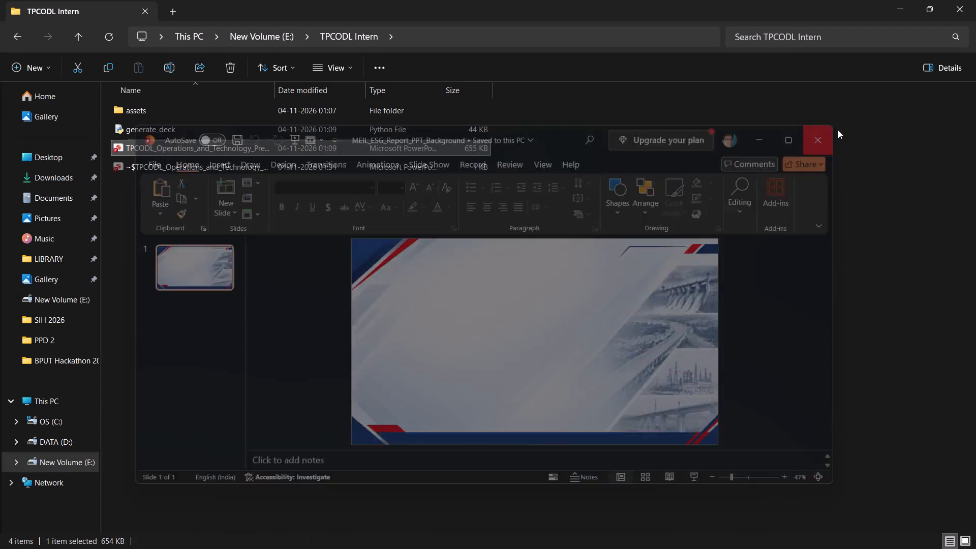
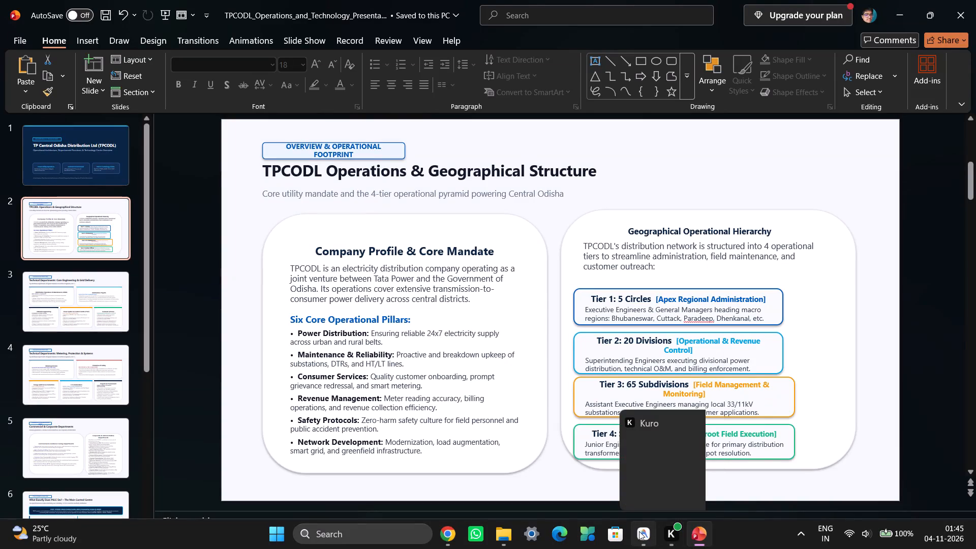
Examine the layout and text of slide 9, Key Takeaways for Electrical Engineering Professionals, including its four cards and the Holistic Integration box.
{"action": "left_click", "coordinate": [754, 541]}
{"action": "scroll", "coordinate": [649, 394], "scroll_direction": "down", "scroll_amount": 1}
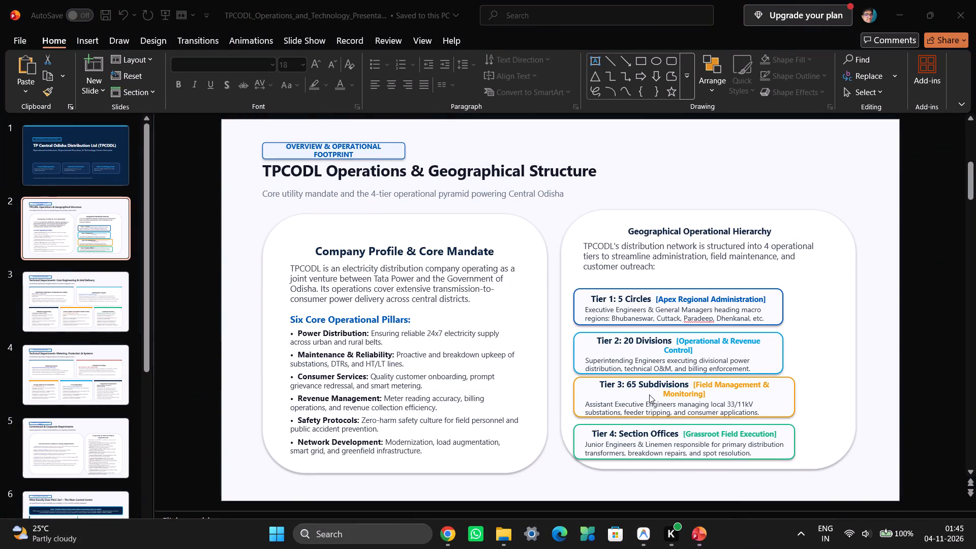
{"action": "scroll", "coordinate": [649, 394], "scroll_direction": "down", "scroll_amount": 1}
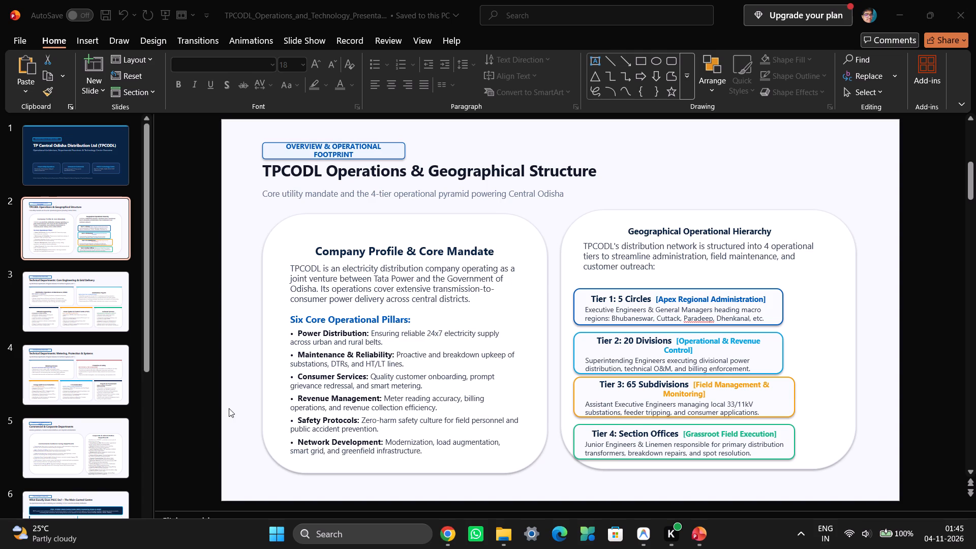
{"action": "scroll", "coordinate": [106, 449], "scroll_direction": "down", "scroll_amount": 4}
{"action": "scroll", "coordinate": [97, 395], "scroll_direction": "down", "scroll_amount": 2}
{"action": "left_click", "coordinate": [60, 487]}
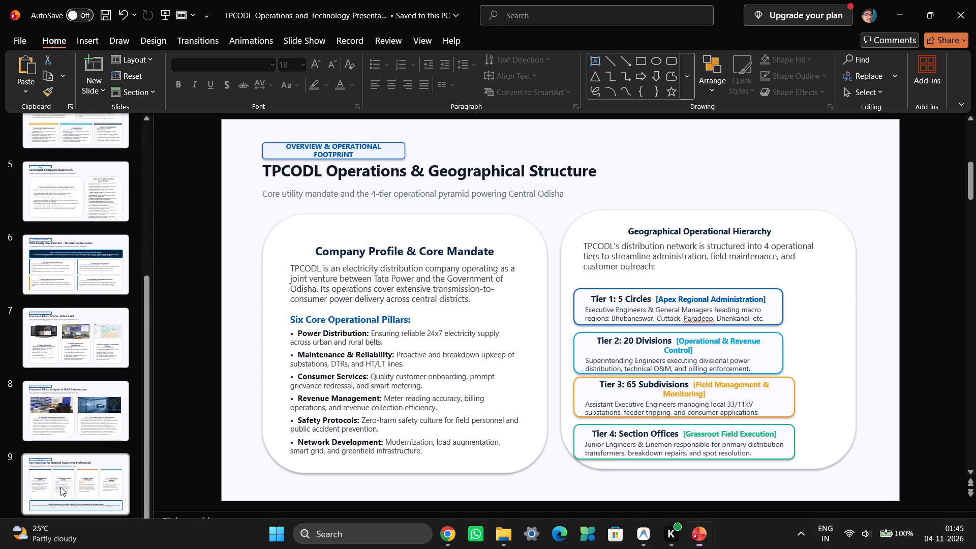
{"action": "left_click", "coordinate": [60, 487]}
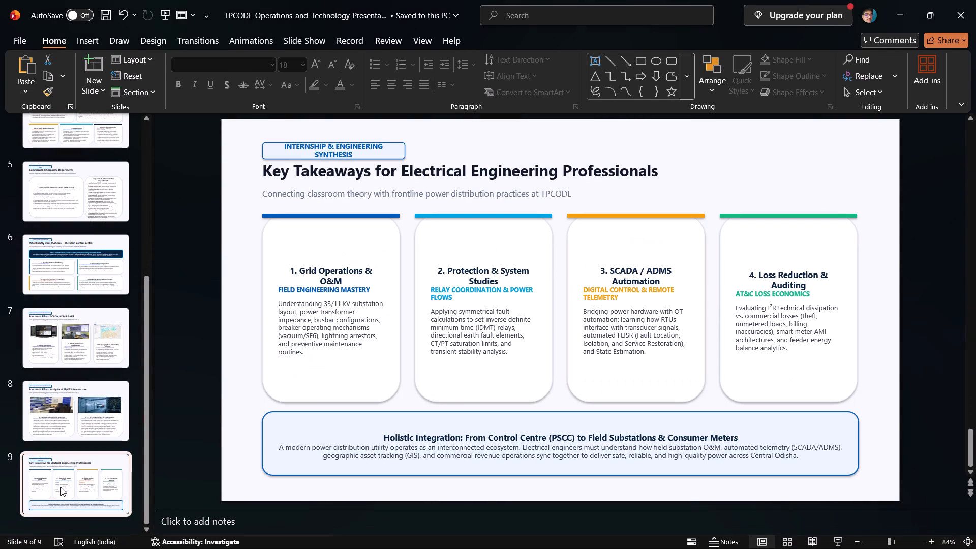
{"action": "scroll", "coordinate": [495, 328], "scroll_direction": "up", "scroll_amount": 3, "text": "ctrl"}
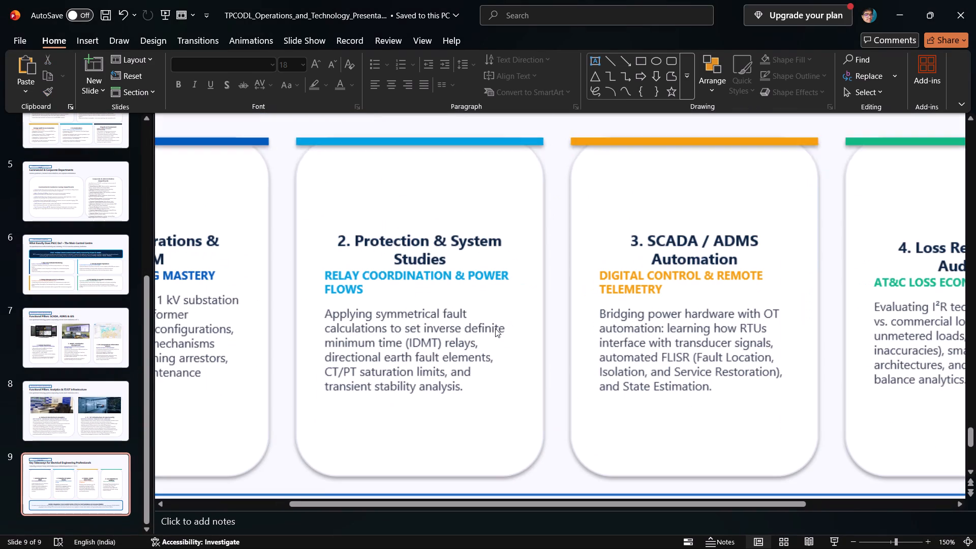
{"action": "scroll", "coordinate": [495, 328], "scroll_direction": "down", "scroll_amount": 3, "text": "ctrl"}
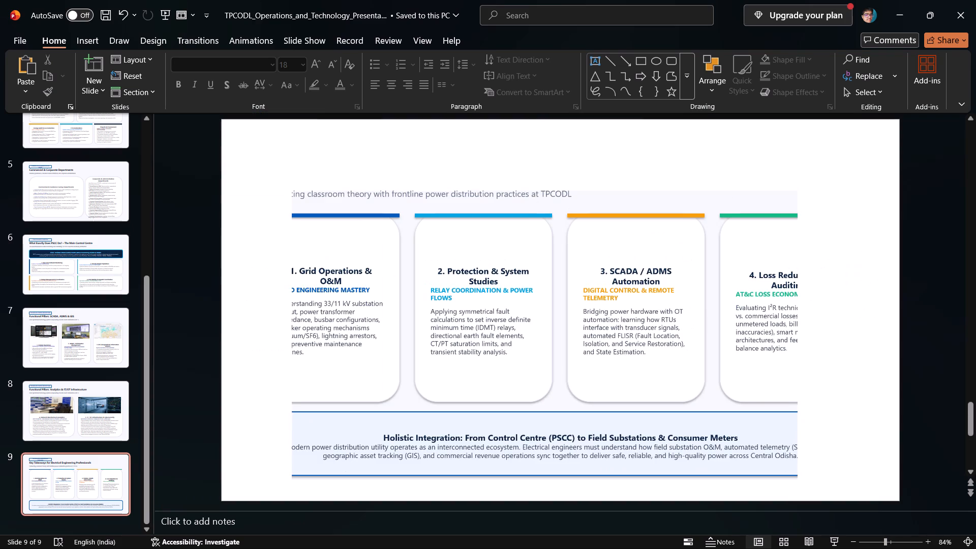
{"action": "scroll", "coordinate": [495, 328], "scroll_direction": "up", "scroll_amount": 1, "text": "ctrl"}
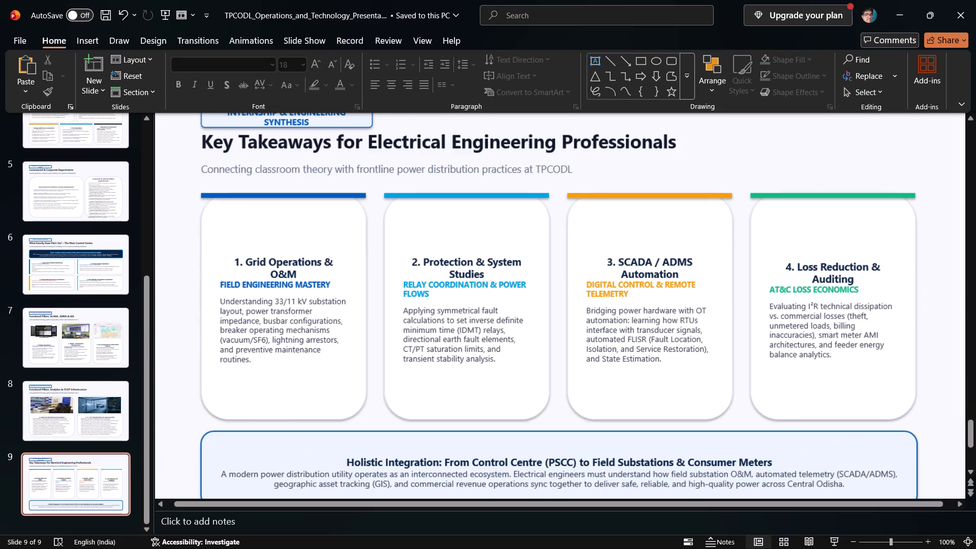
{"action": "scroll", "coordinate": [495, 328], "scroll_direction": "down", "scroll_amount": 1}
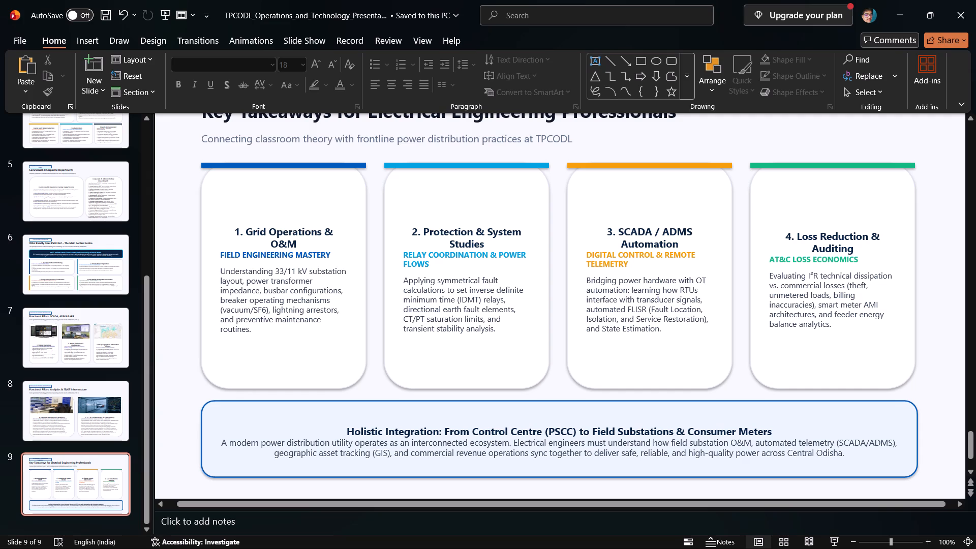
{"action": "scroll", "coordinate": [495, 328], "scroll_direction": "up", "scroll_amount": 1, "text": "ctrl"}
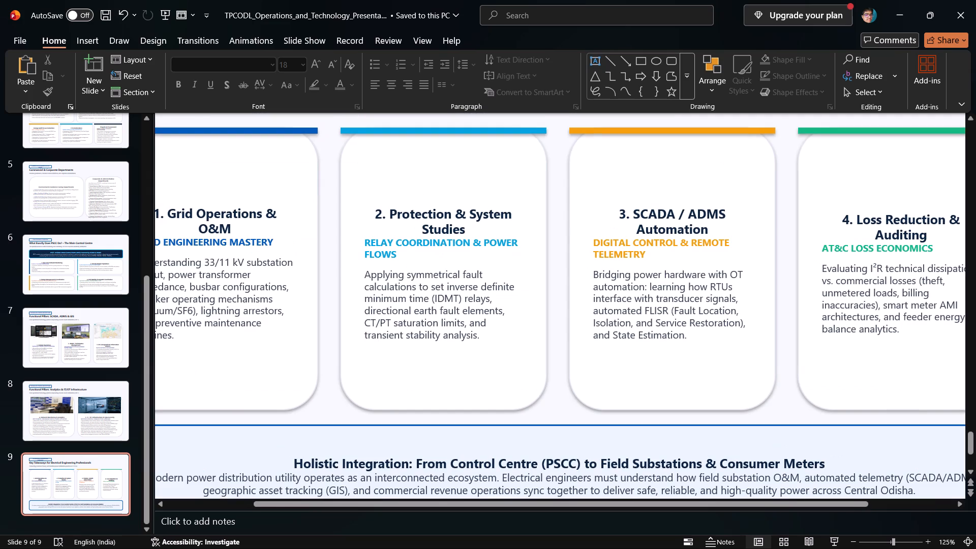
{"action": "scroll", "coordinate": [495, 328], "scroll_direction": "left", "scroll_amount": 1}
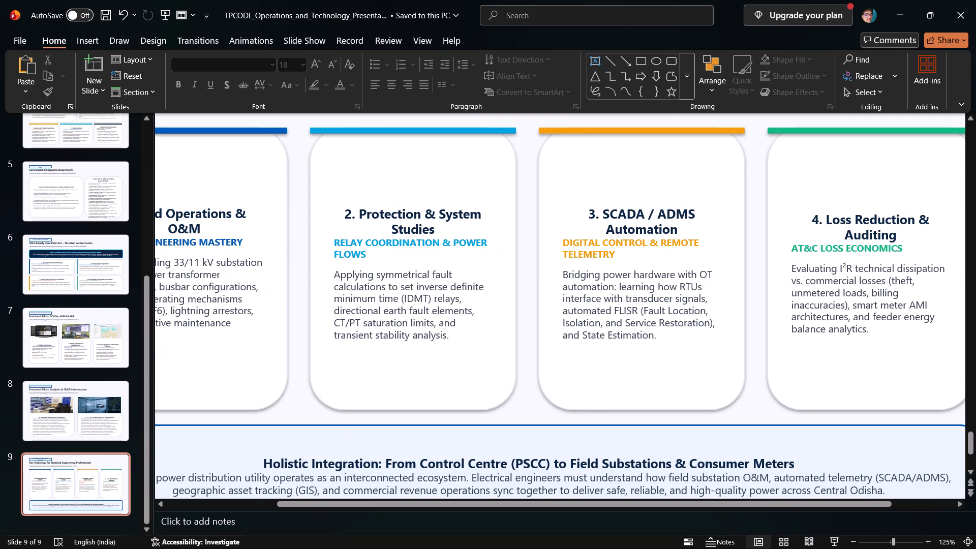
{"action": "scroll", "coordinate": [495, 328], "scroll_direction": "down", "scroll_amount": 1, "text": "ctrl"}
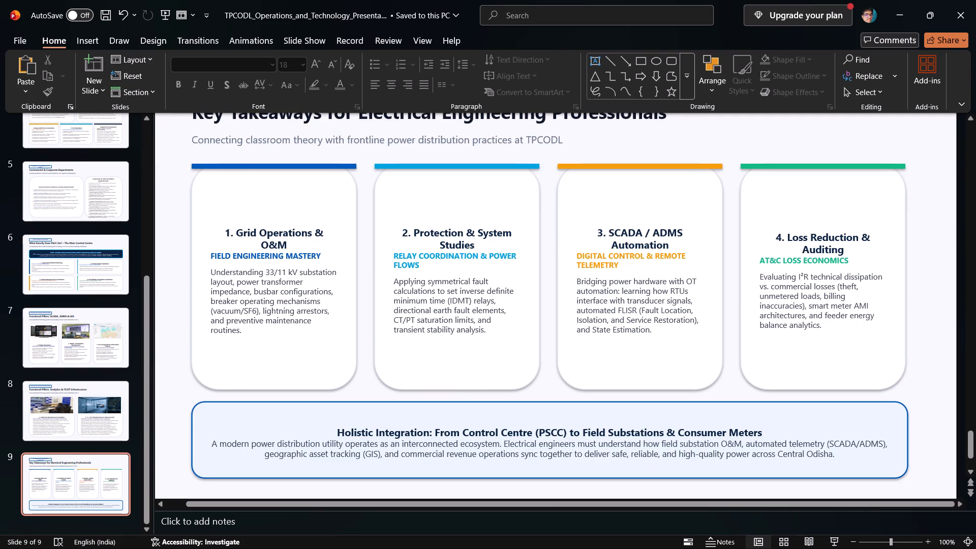
{"action": "scroll", "coordinate": [495, 328], "scroll_direction": "up", "scroll_amount": 2}
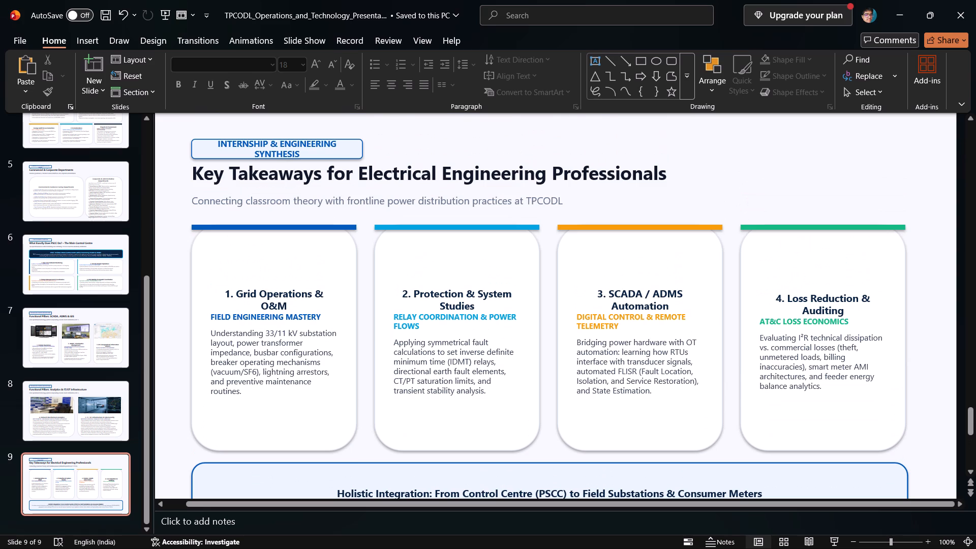
{"action": "scroll", "coordinate": [495, 328], "scroll_direction": "down", "scroll_amount": 3}
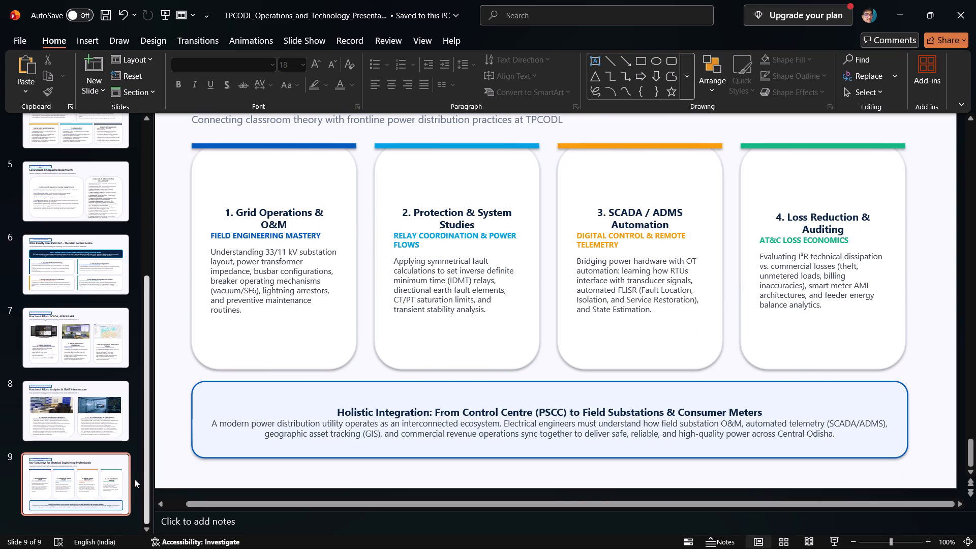
{"action": "scroll", "coordinate": [86, 496], "scroll_direction": "down", "scroll_amount": 2}
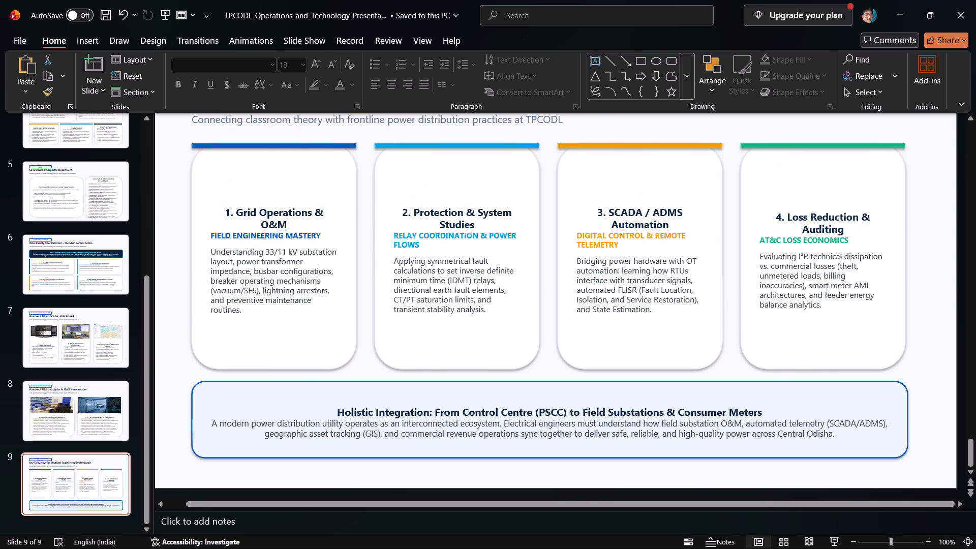